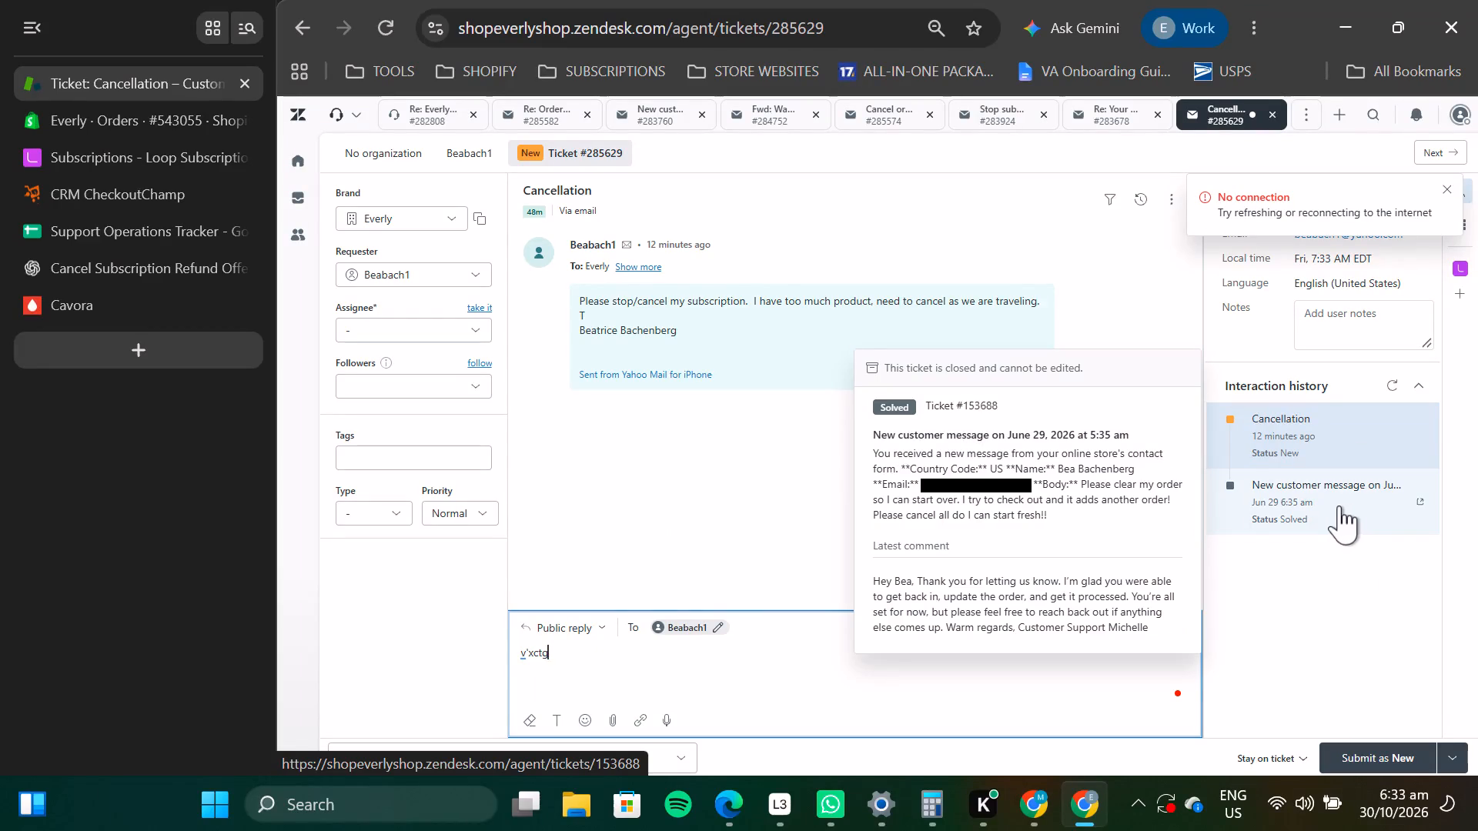
Apply the cancellation macro that asks why the customer wants to cancel and what they hoped the Pumpkin Seed Oil would help with.
click(682, 754)
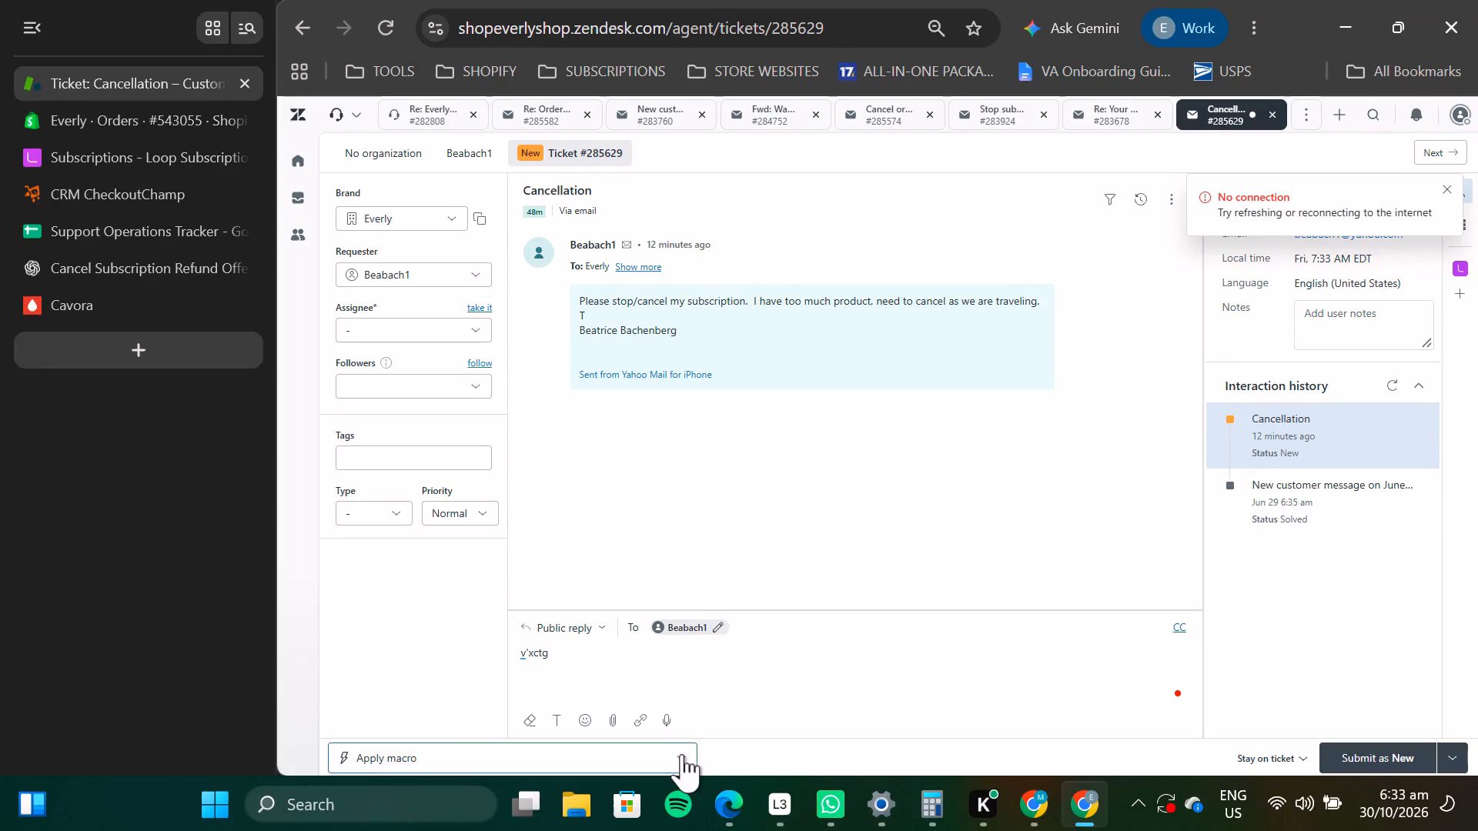
click(532, 567)
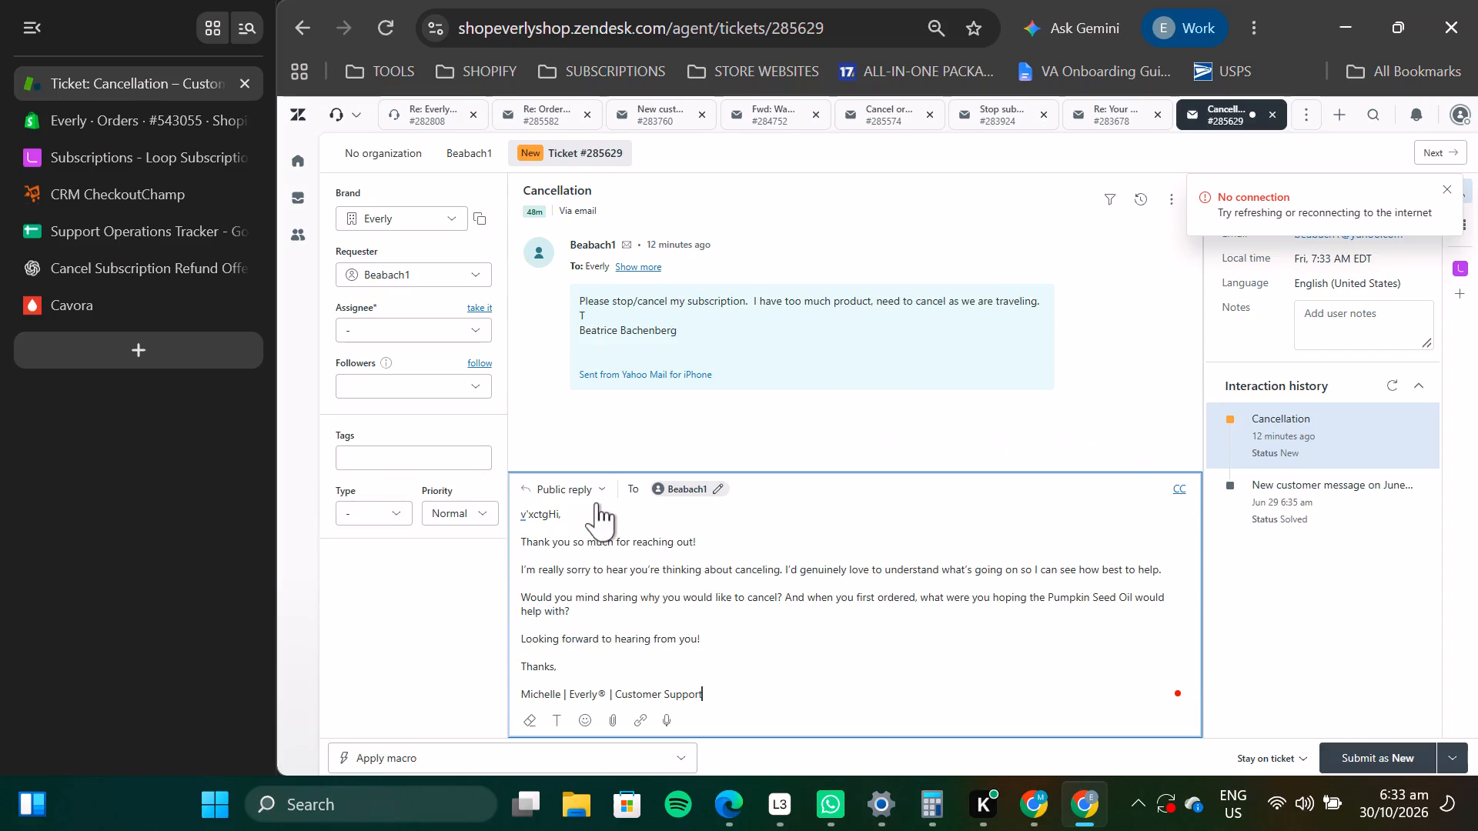
Remove the stray characters before the greeting in the reply and personalise it to "Hi Bea,".
drag(548, 509, 513, 516)
key(BackSpace)
key(Right)
key(Right)
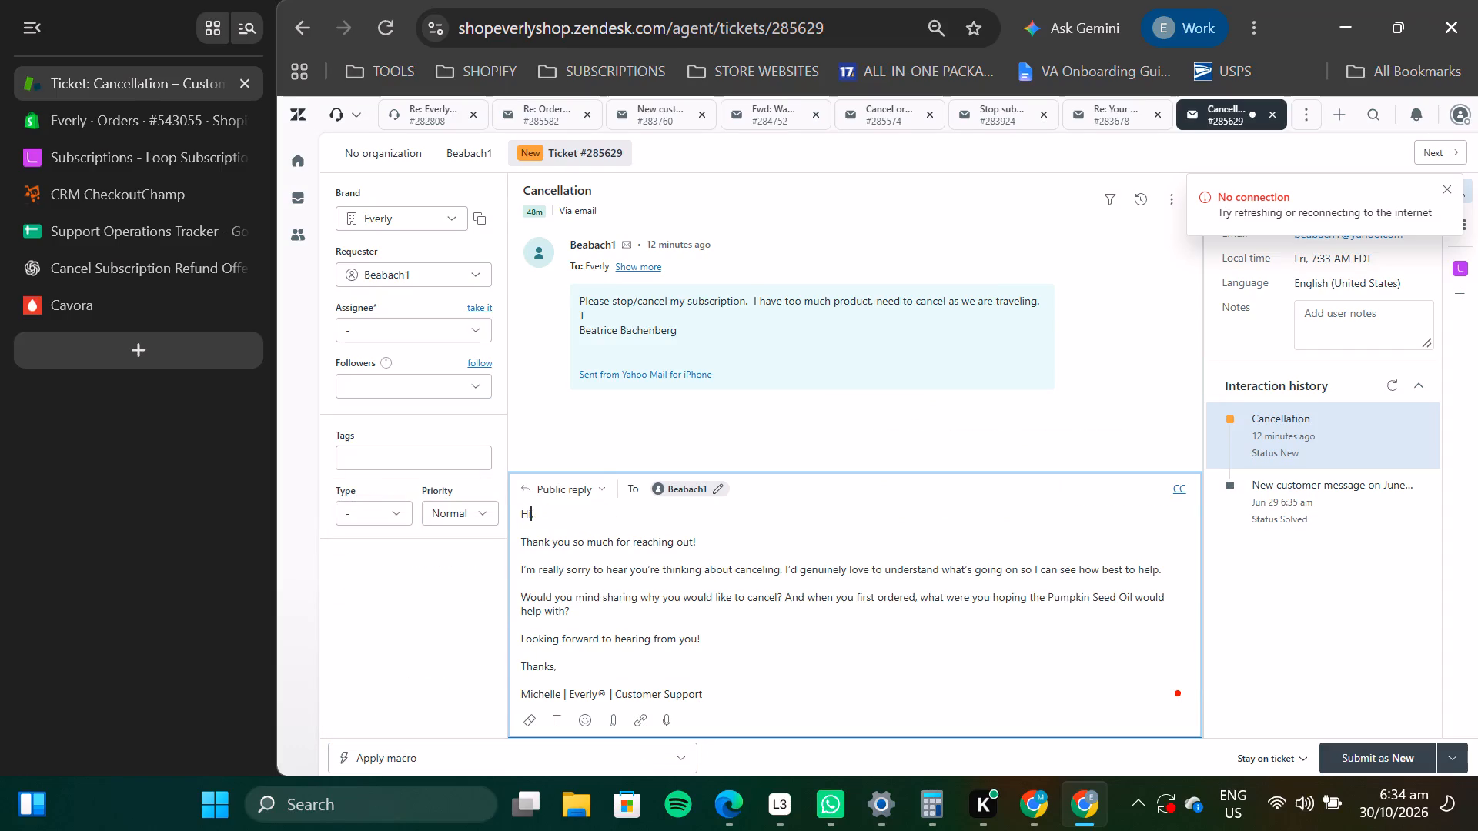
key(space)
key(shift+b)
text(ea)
Assign ticket #285629 to yourself and submit the reply with the status Solved.
triple_click(477, 299)
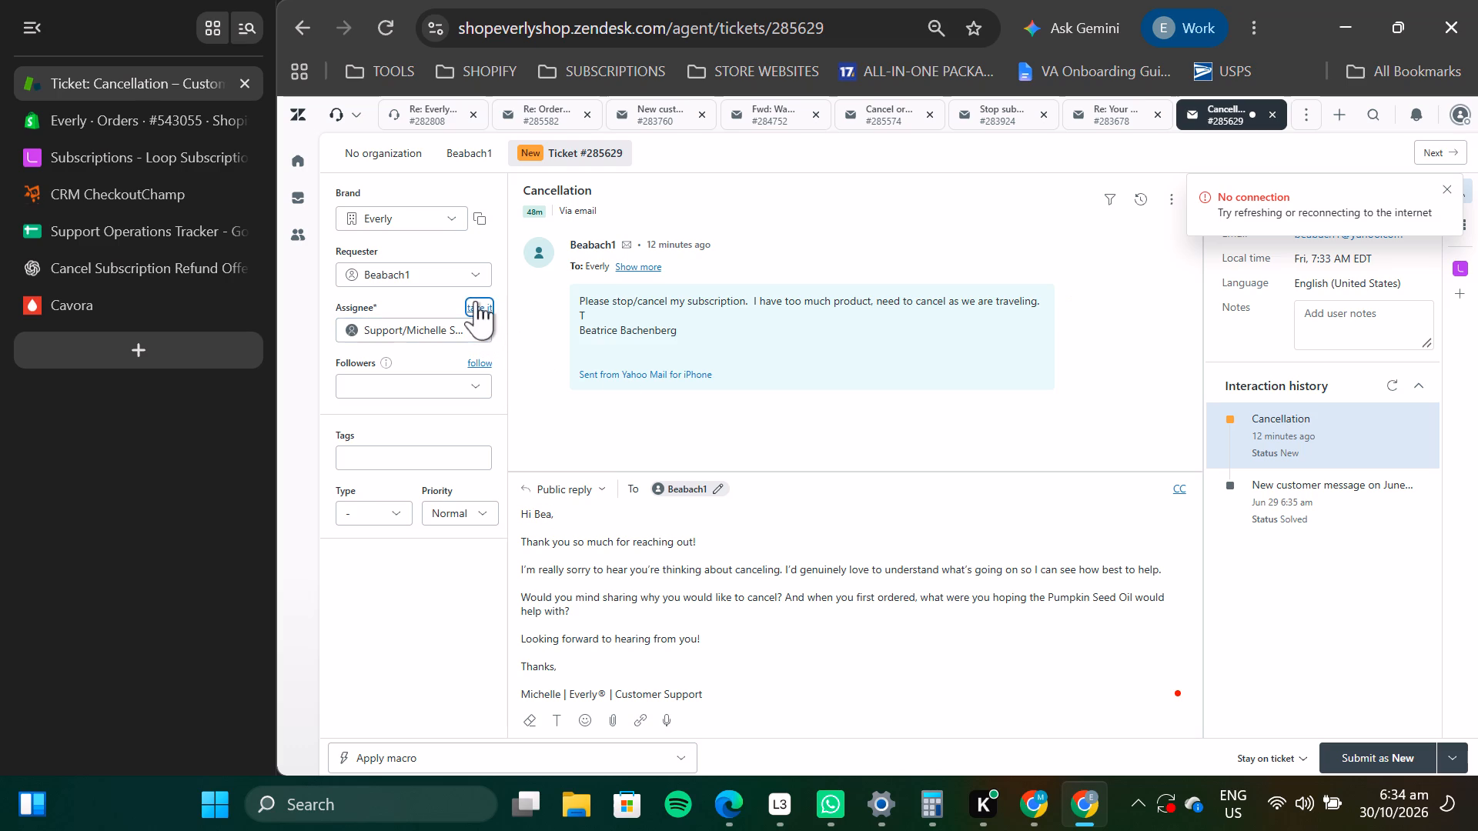
click(1448, 758)
scroll(1448, 758, down, 1)
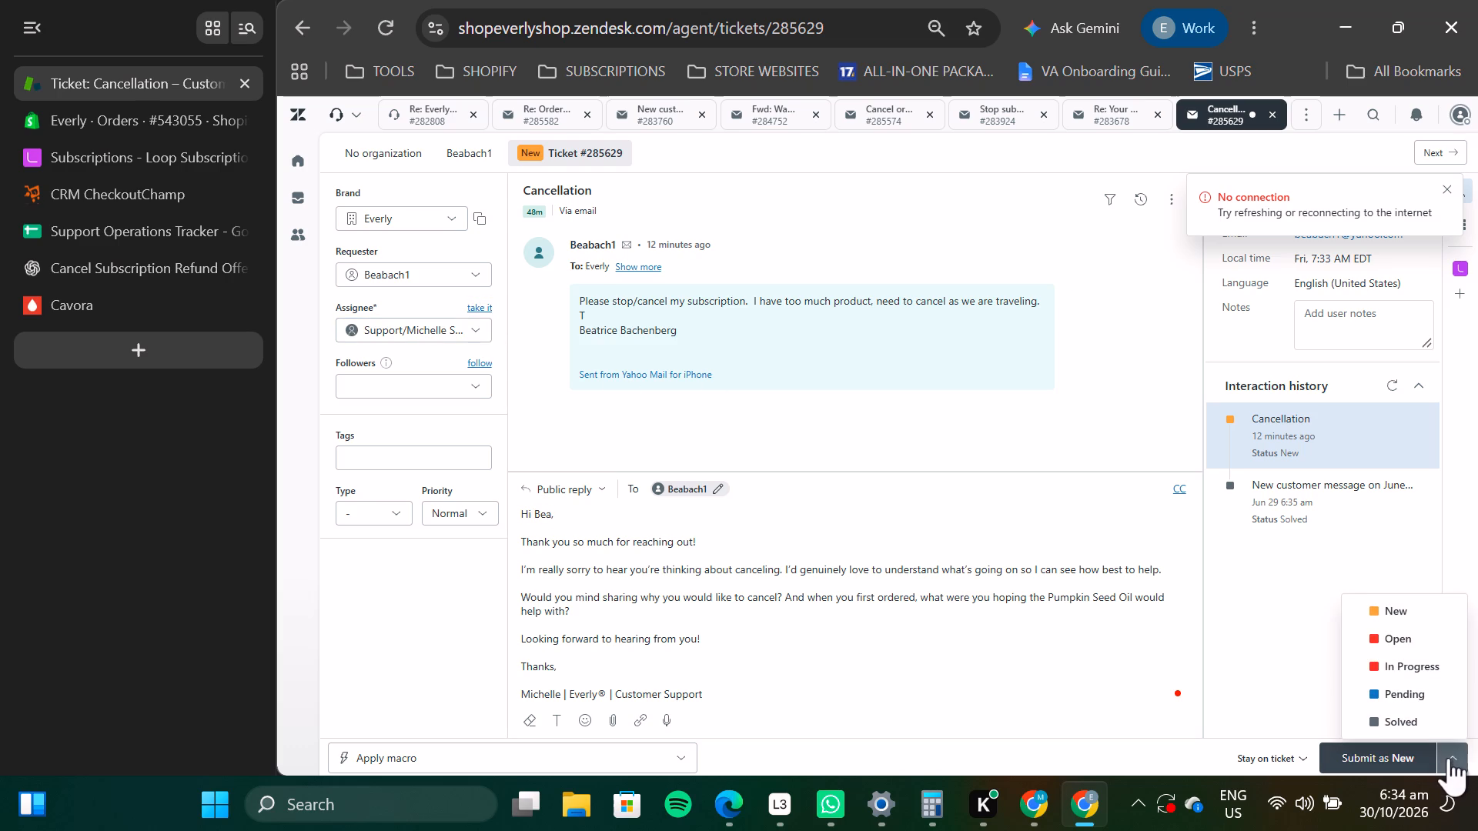
click(1418, 719)
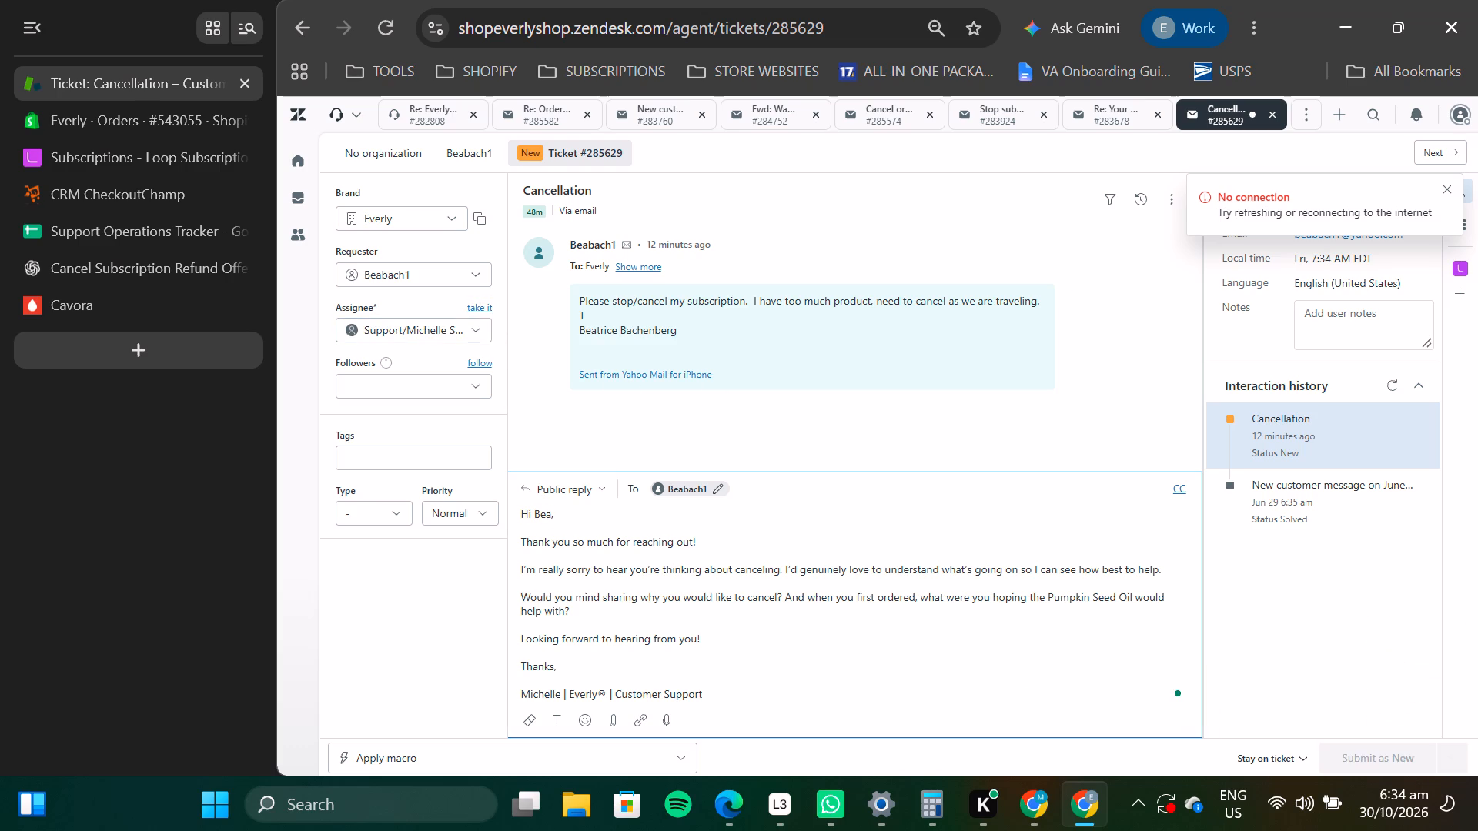
Return to the Everly – Tickets view and open ticket #285636, "Cancel my subscription!".
click(297, 197)
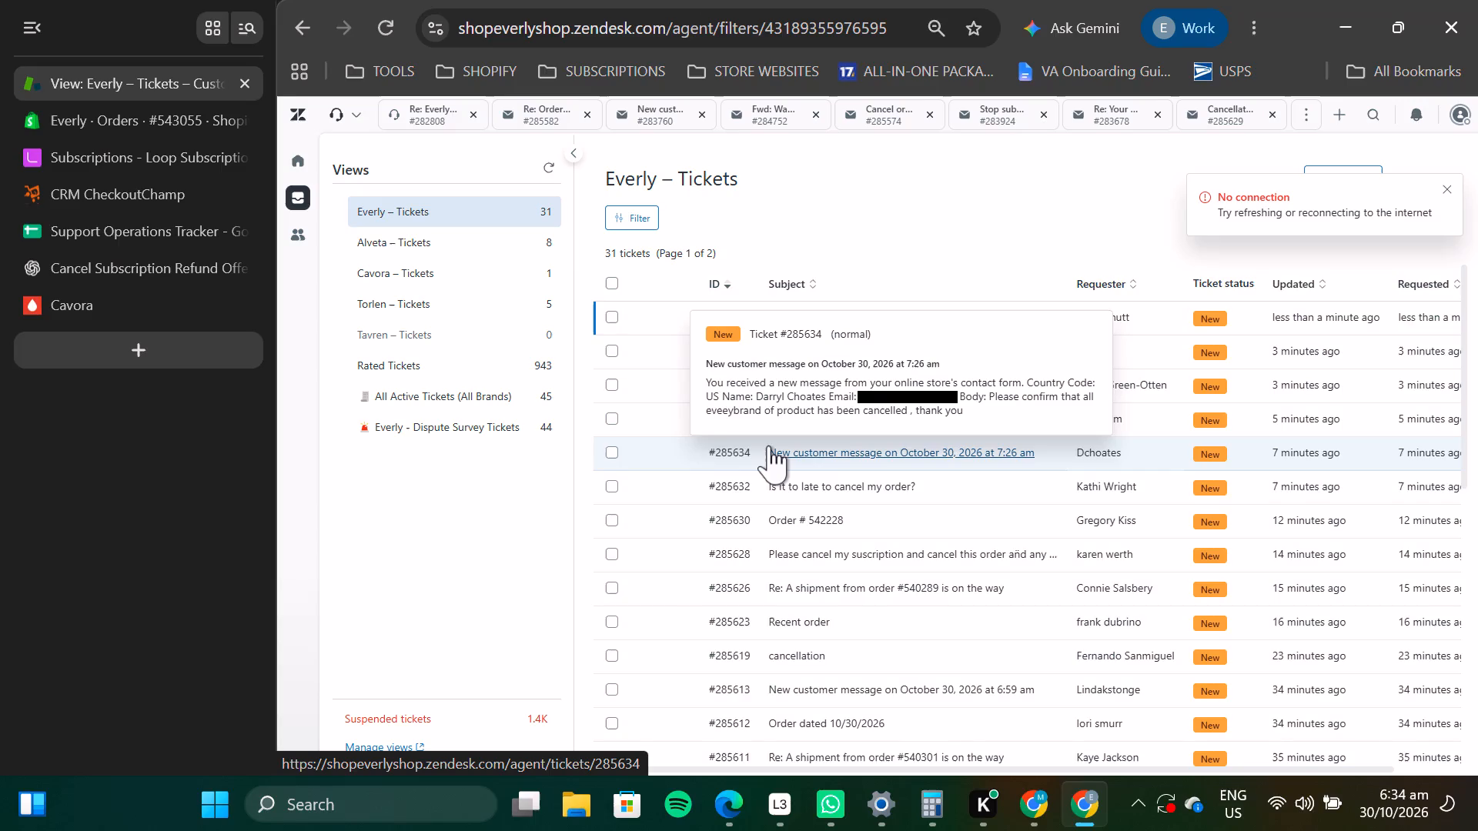
click(806, 384)
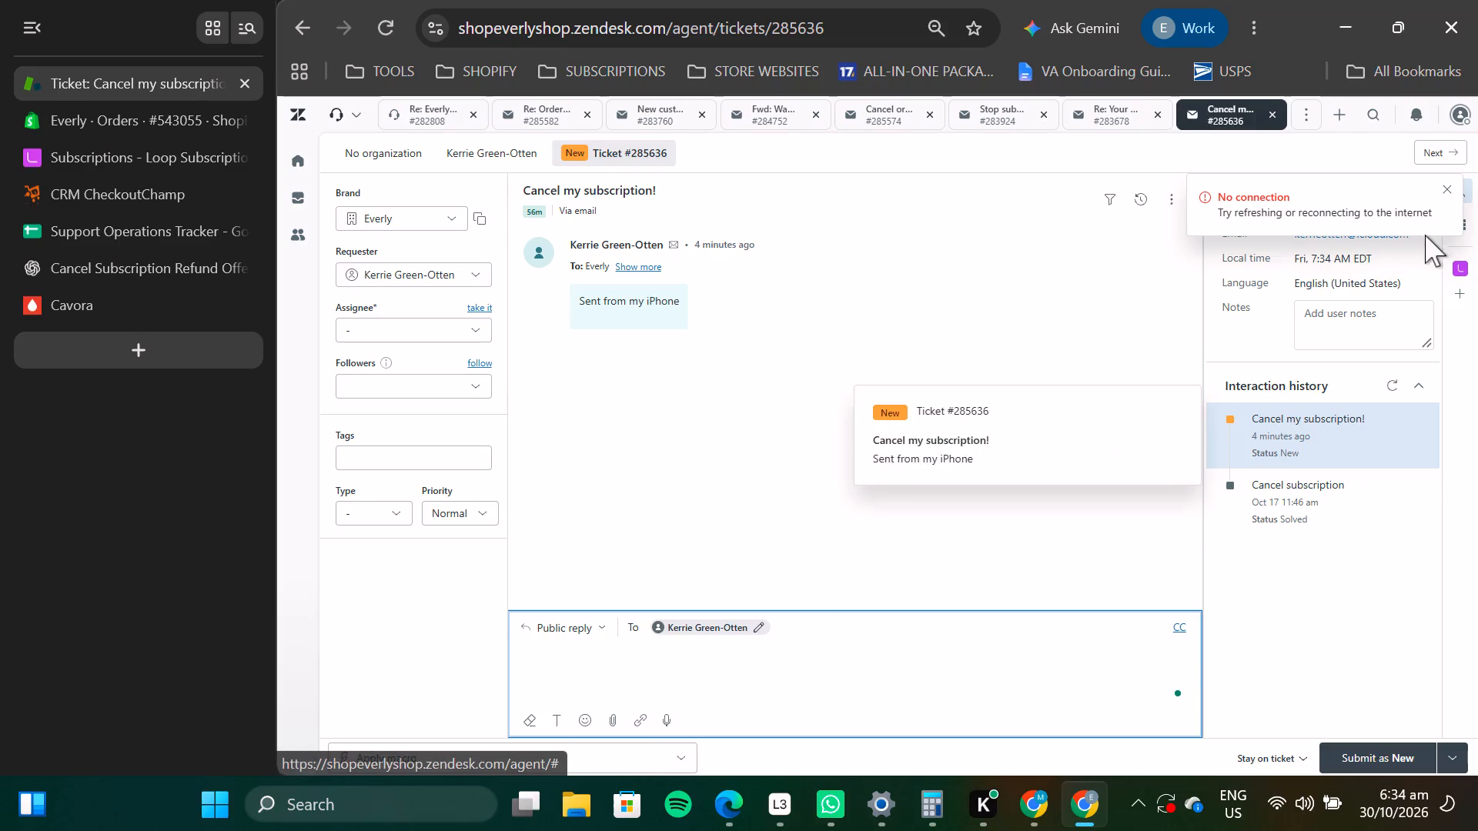
Dismiss the connection notice covering the customer details and copy the requester's email address.
click(1450, 187)
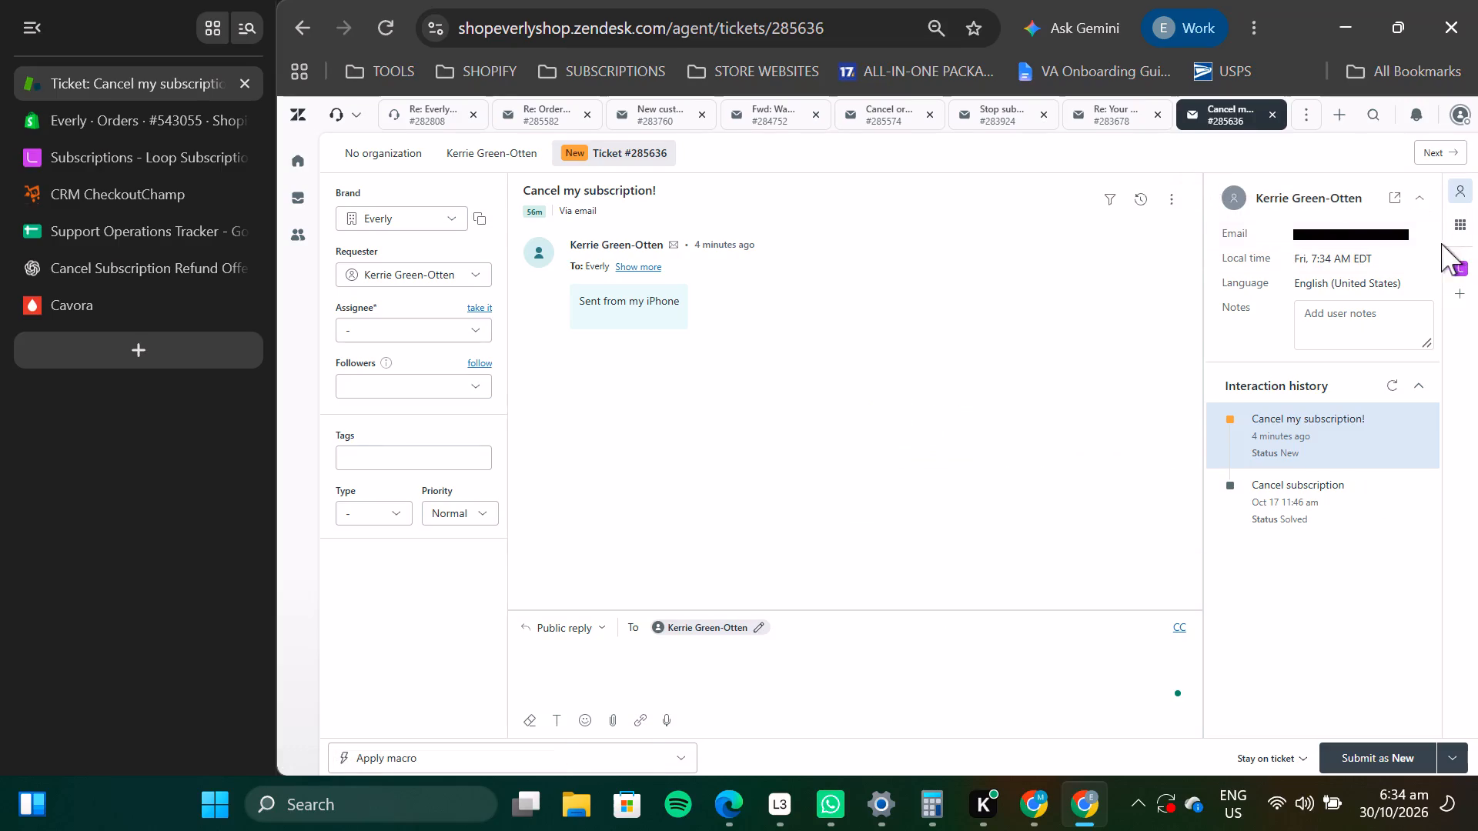
click(1436, 234)
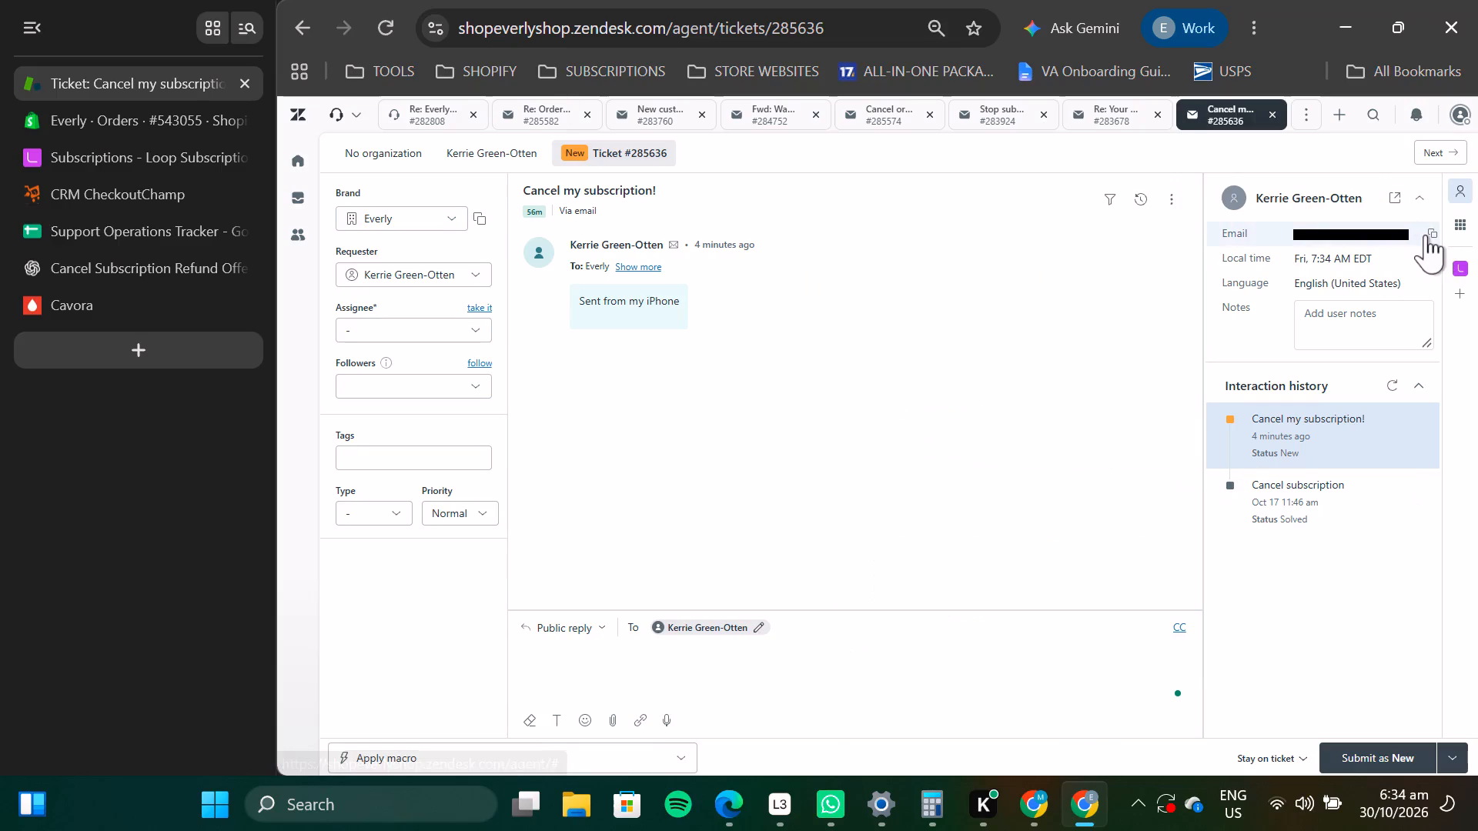
click(1432, 234)
Switch to the Shopify order page and the Loop subscription page to look up the requester's subscription.
click(69, 105)
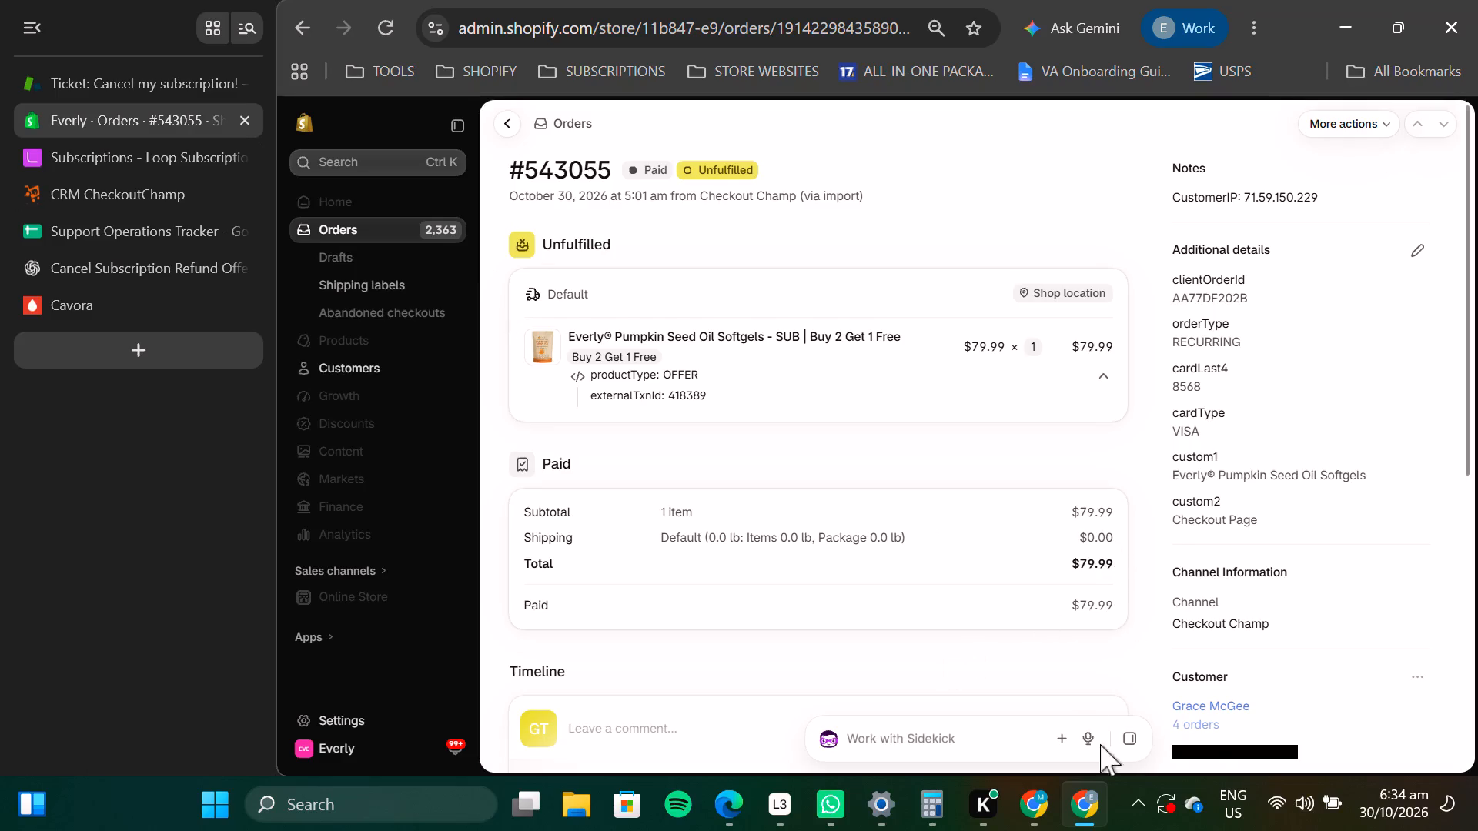
click(95, 155)
scroll(711, 326, up, 4)
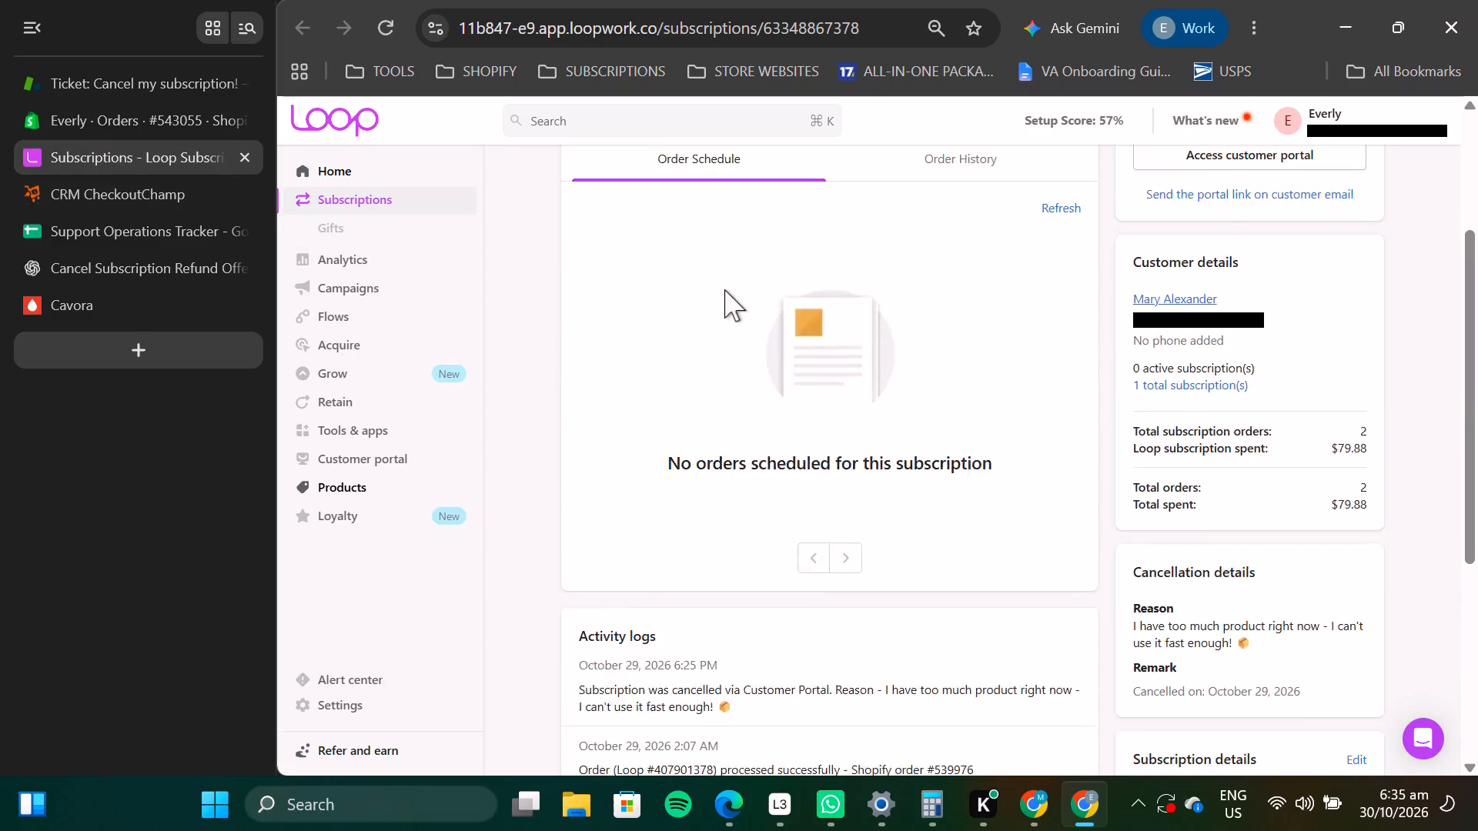
scroll(724, 289, up, 2)
scroll(703, 196, up, 2)
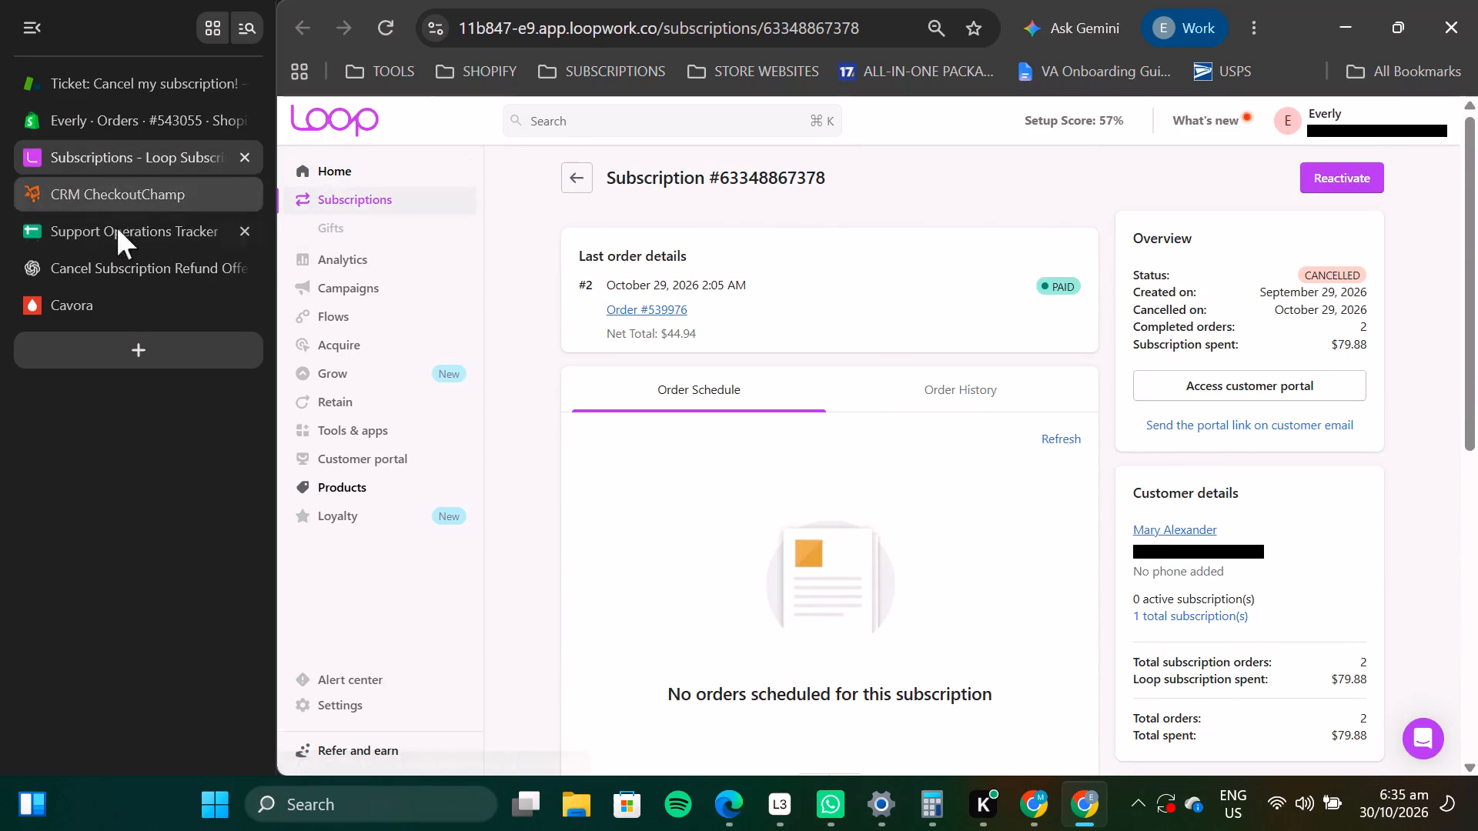
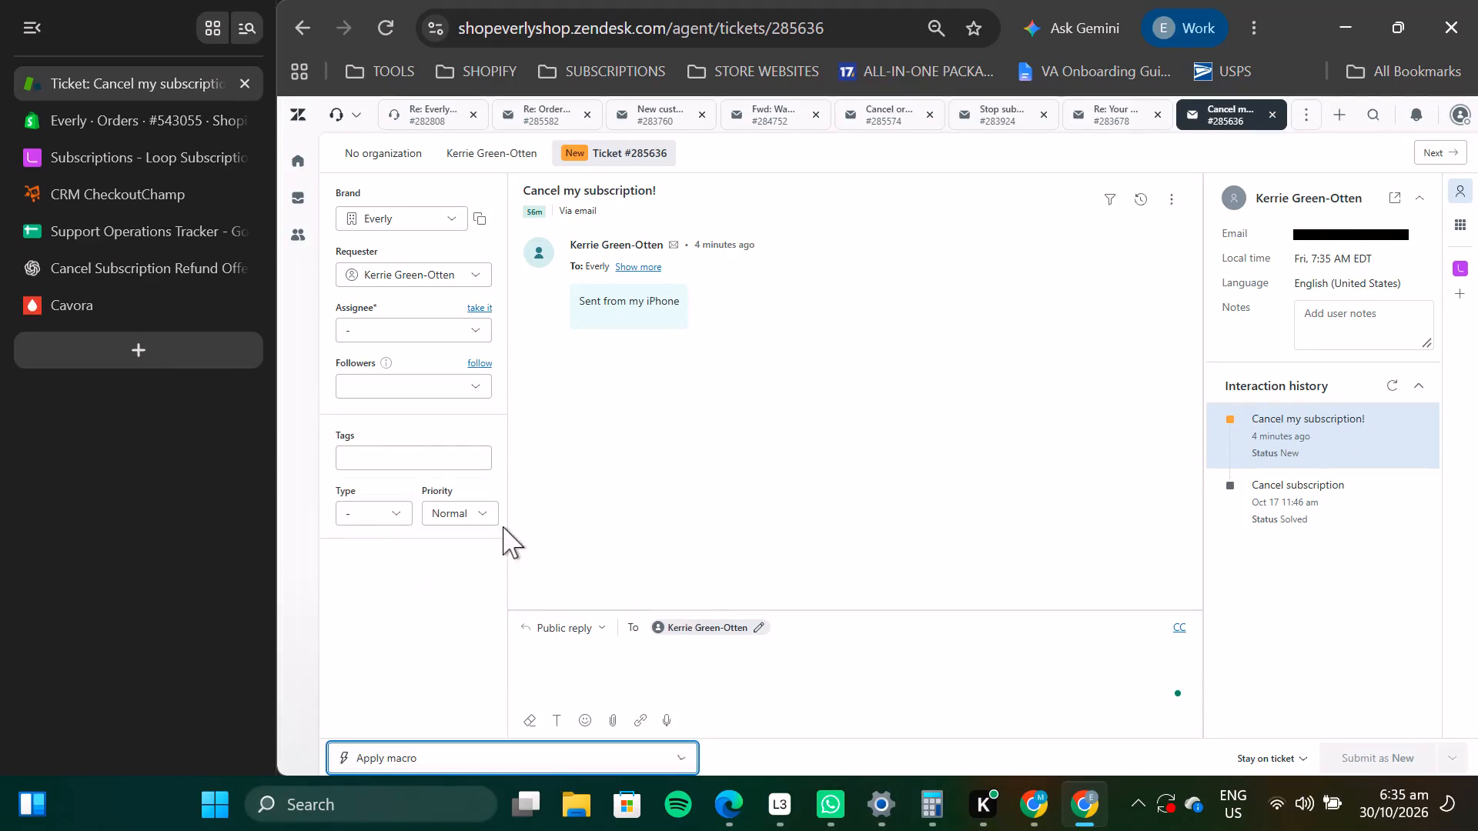
Personalise the cancellation reply on ticket #285636 by adding "Kerrie" after "Hey there" in the greeting.
click(610, 572)
key(Left)
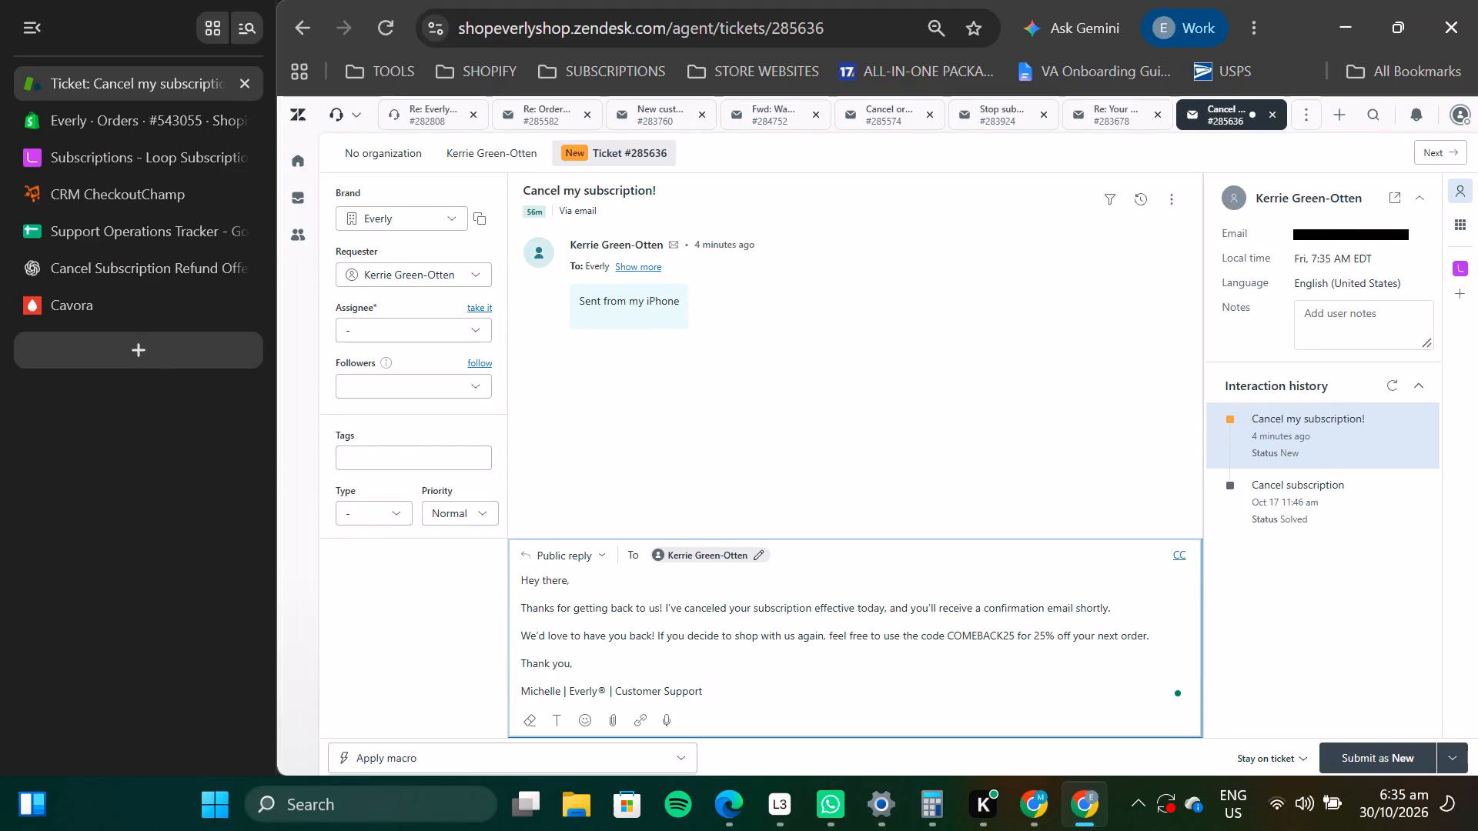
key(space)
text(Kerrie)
Assign ticket #285636 to yourself and submit the reply with the status Solved.
double_click(468, 310)
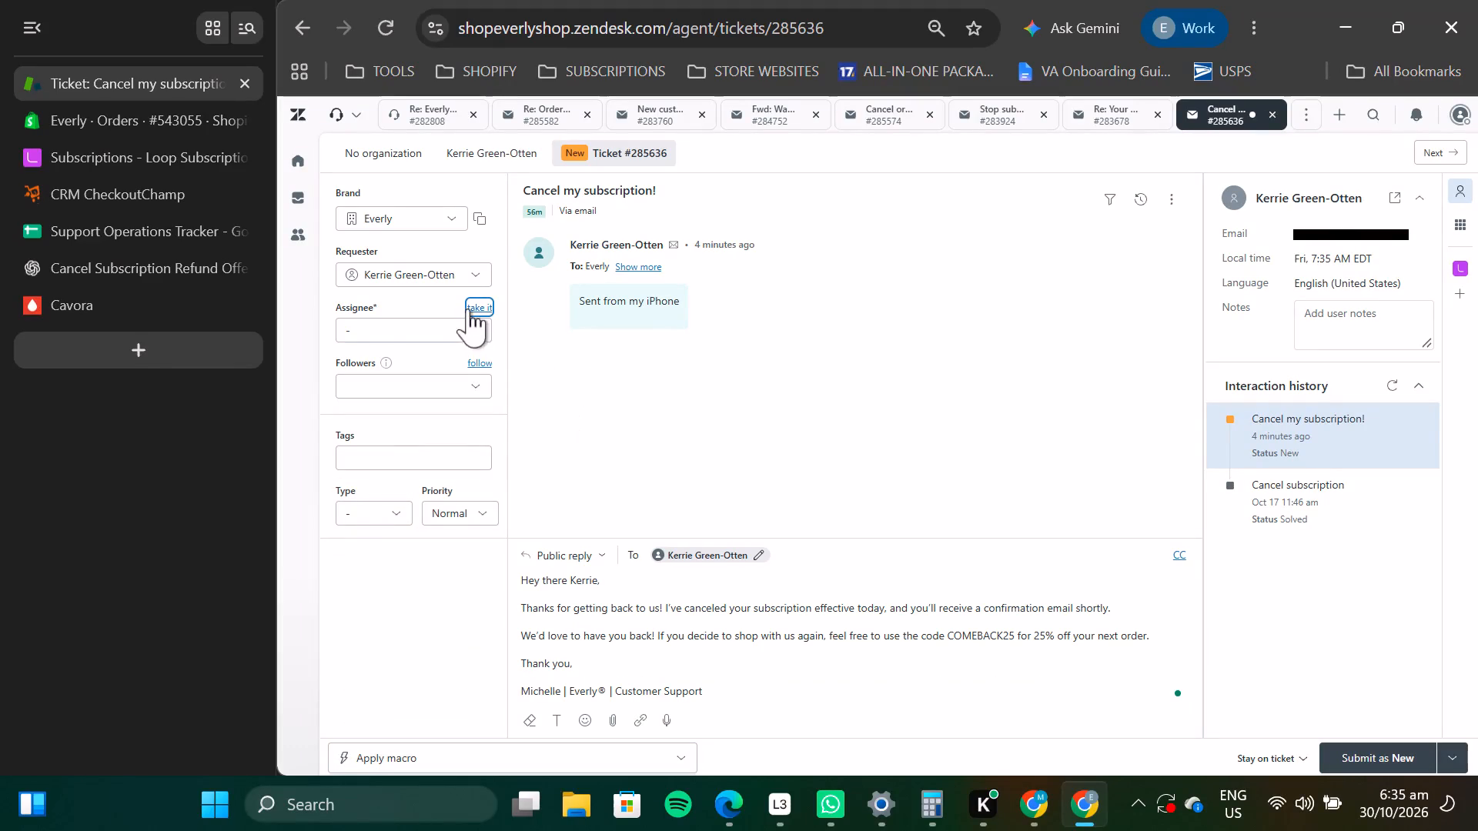
click(1464, 754)
click(1430, 720)
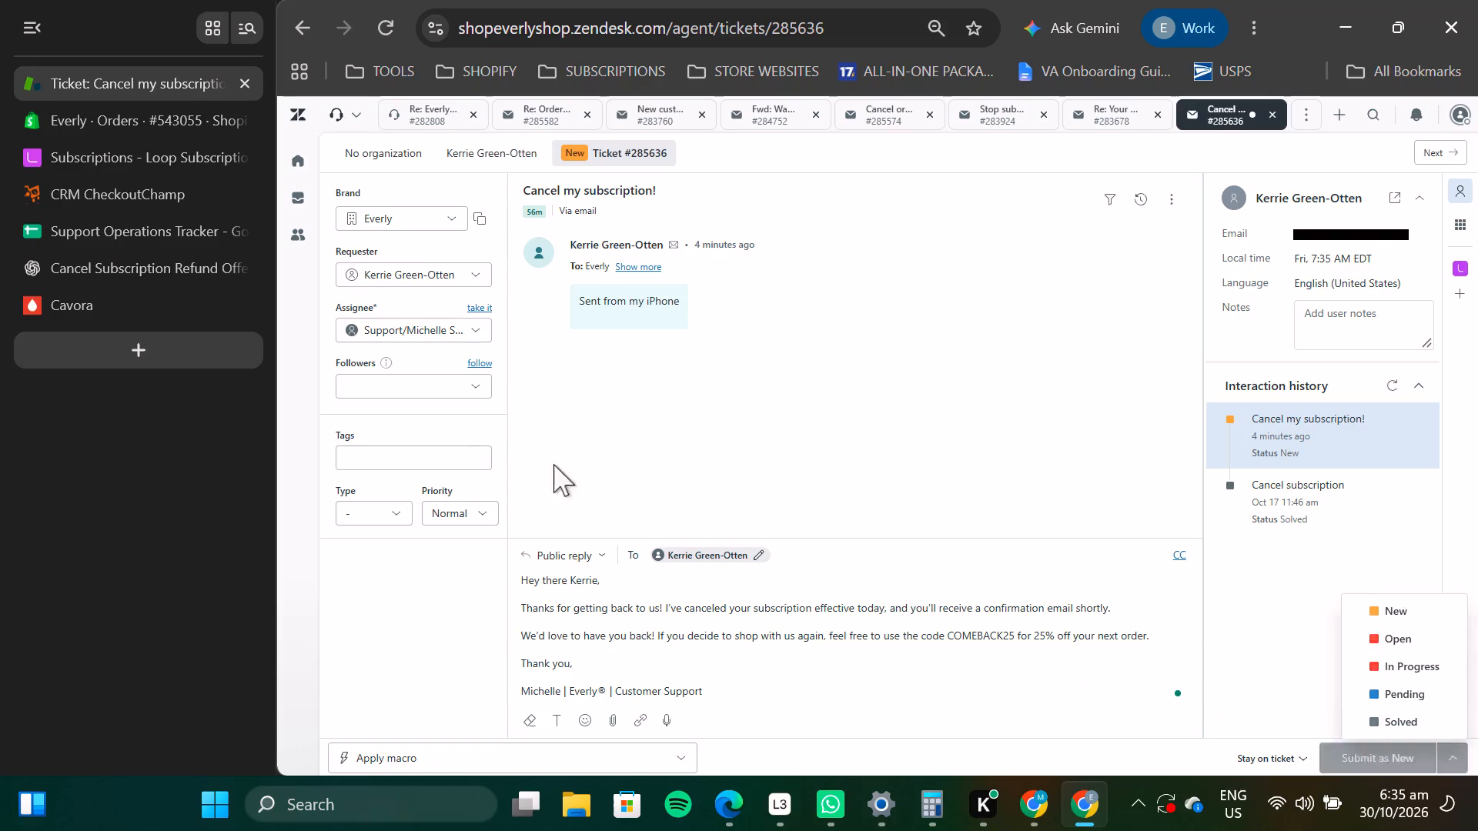
click(296, 195)
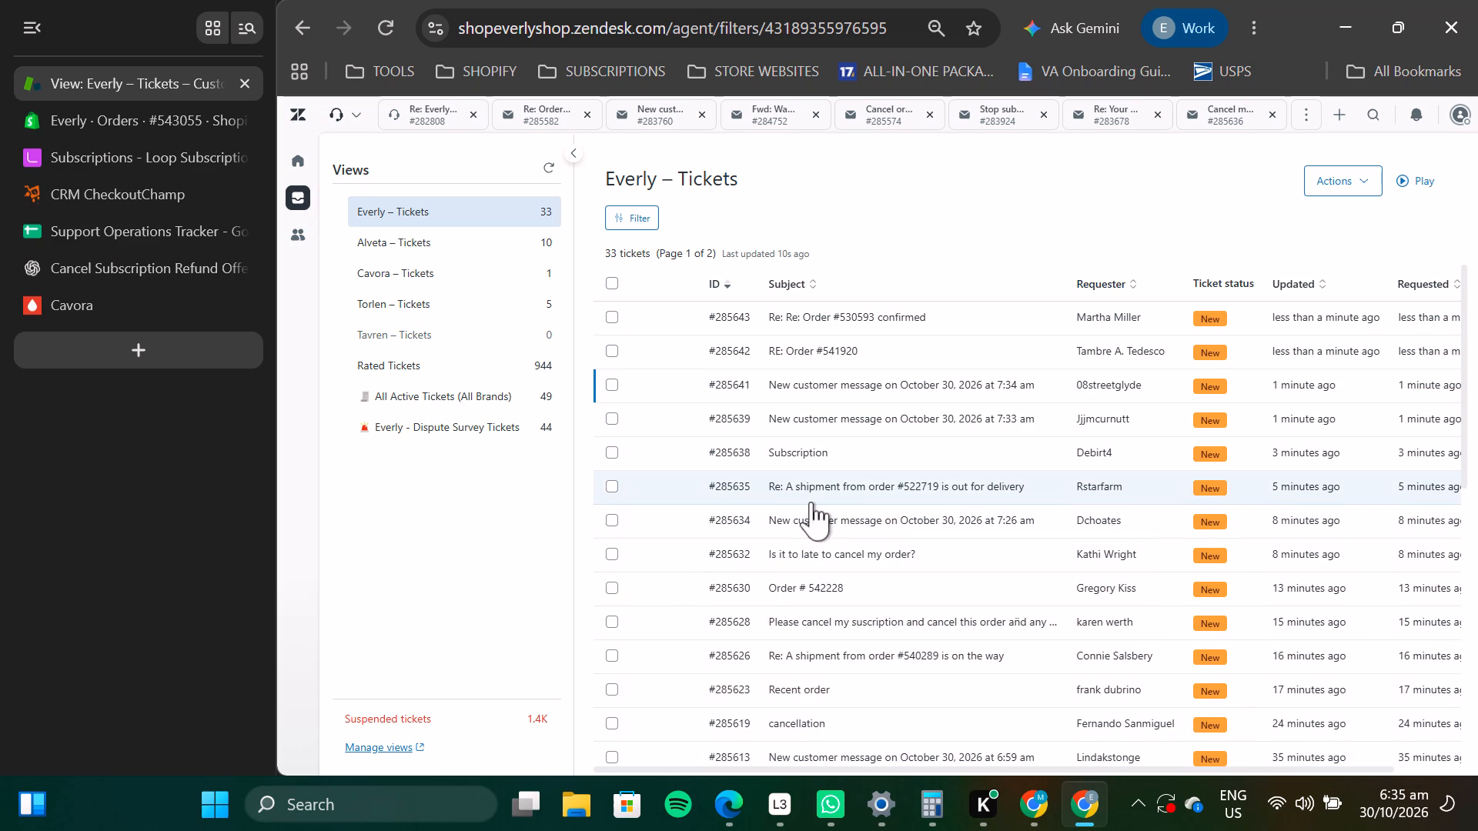
click(815, 349)
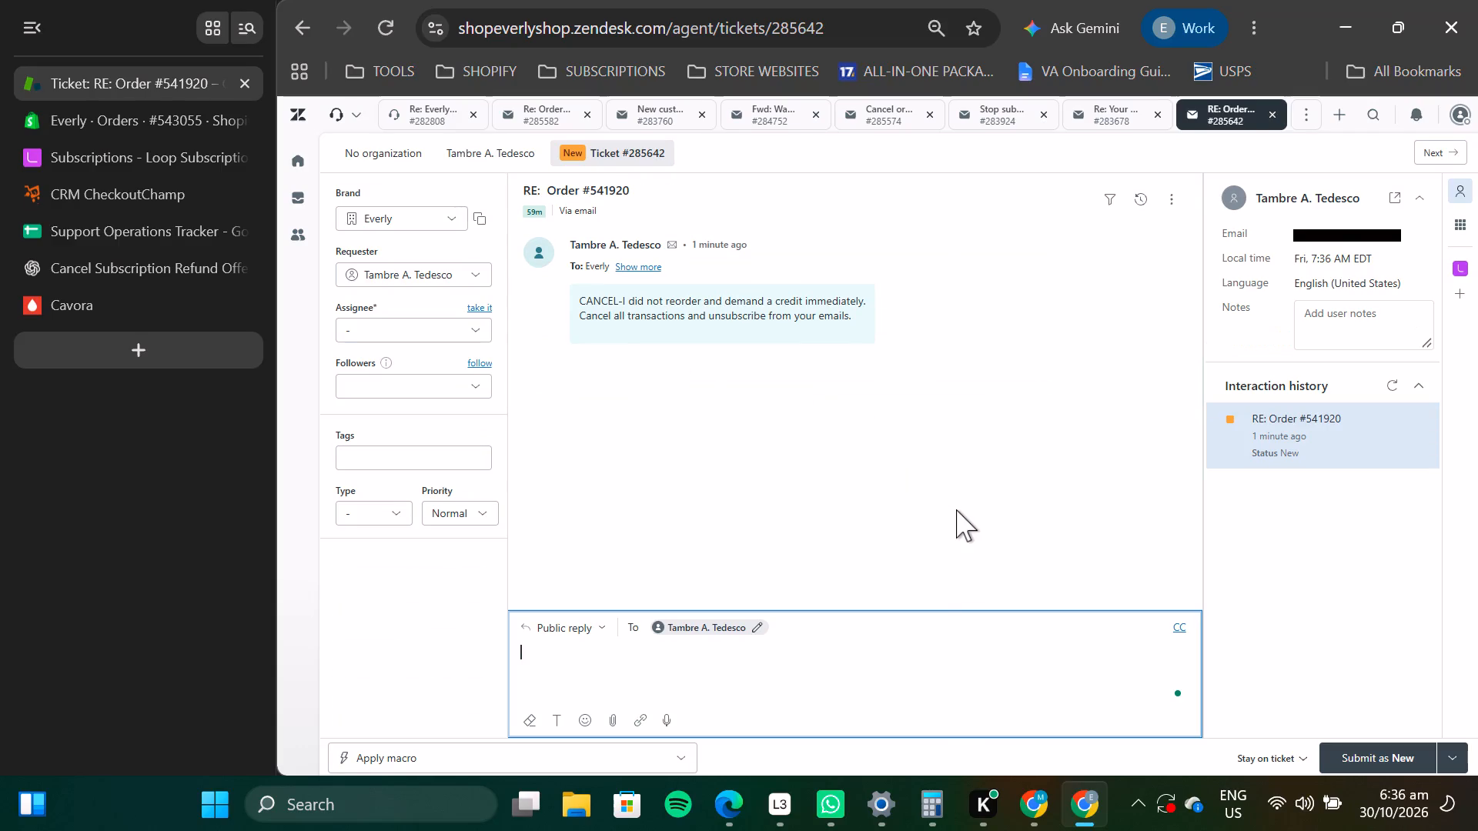
Copy the requester's email address, search for it in Shopify and open order #541920.
click(1429, 228)
click(72, 105)
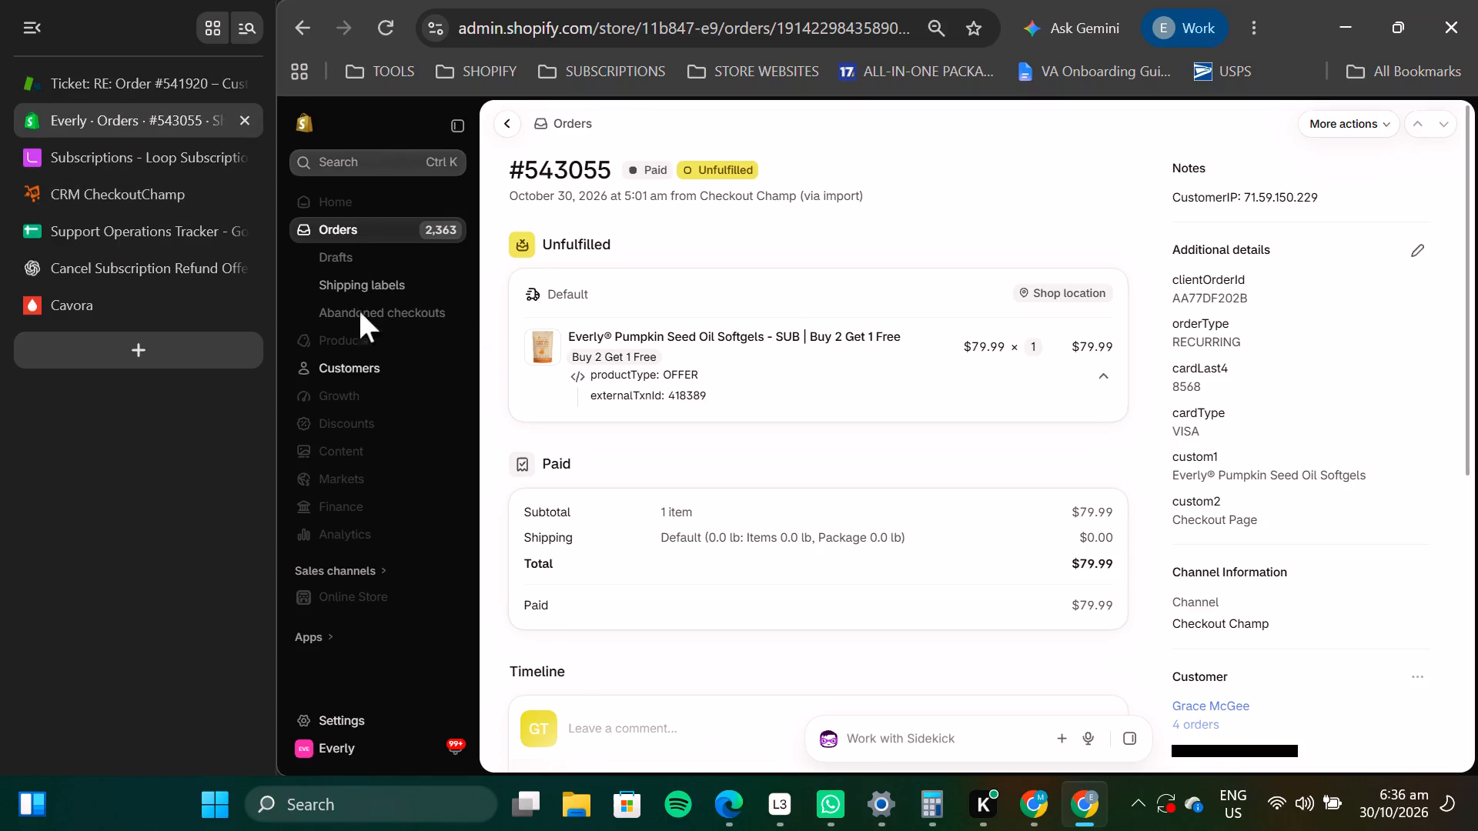
click(338, 162)
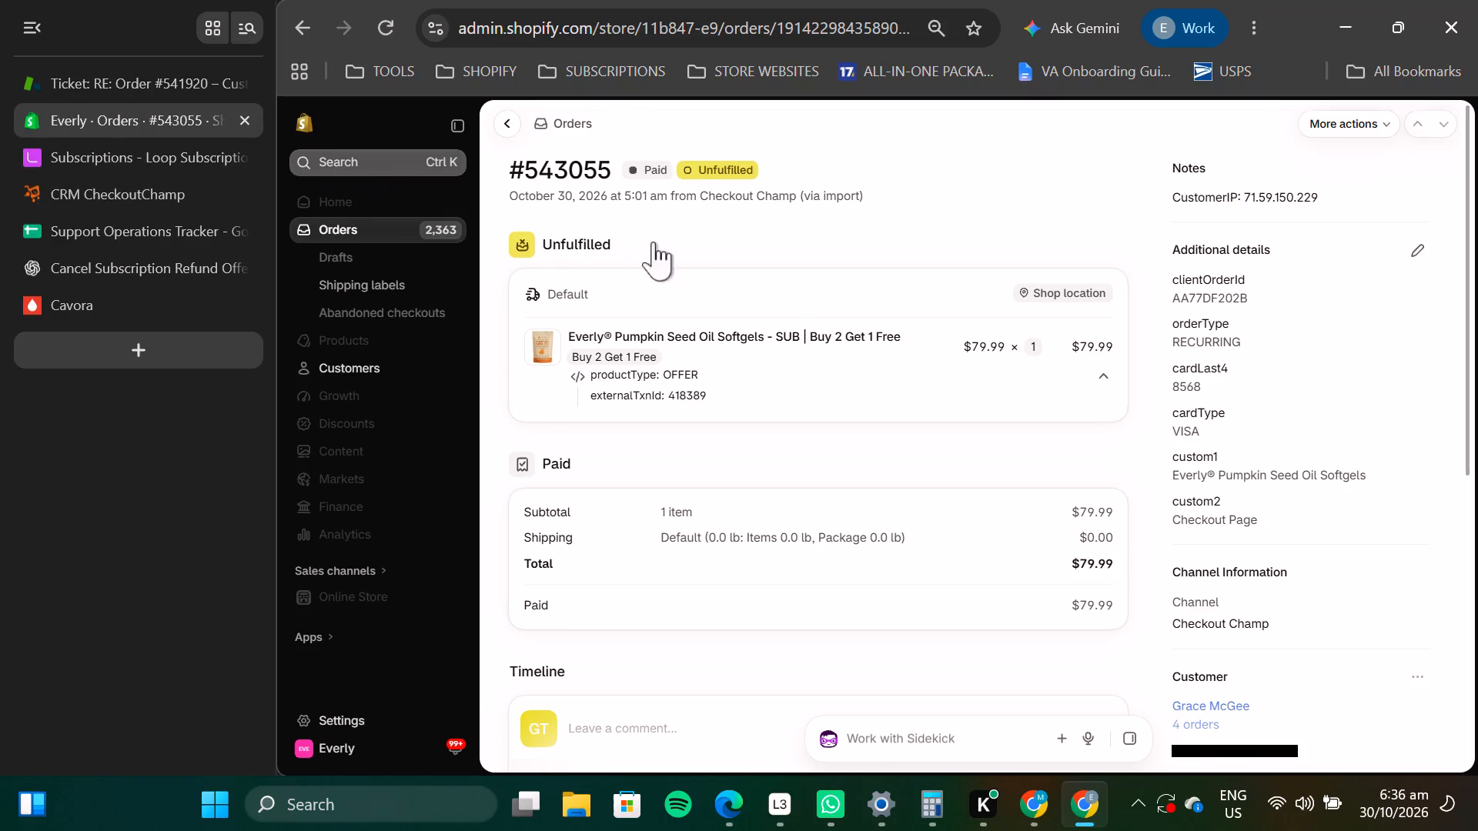
right_click(678, 248)
click(777, 522)
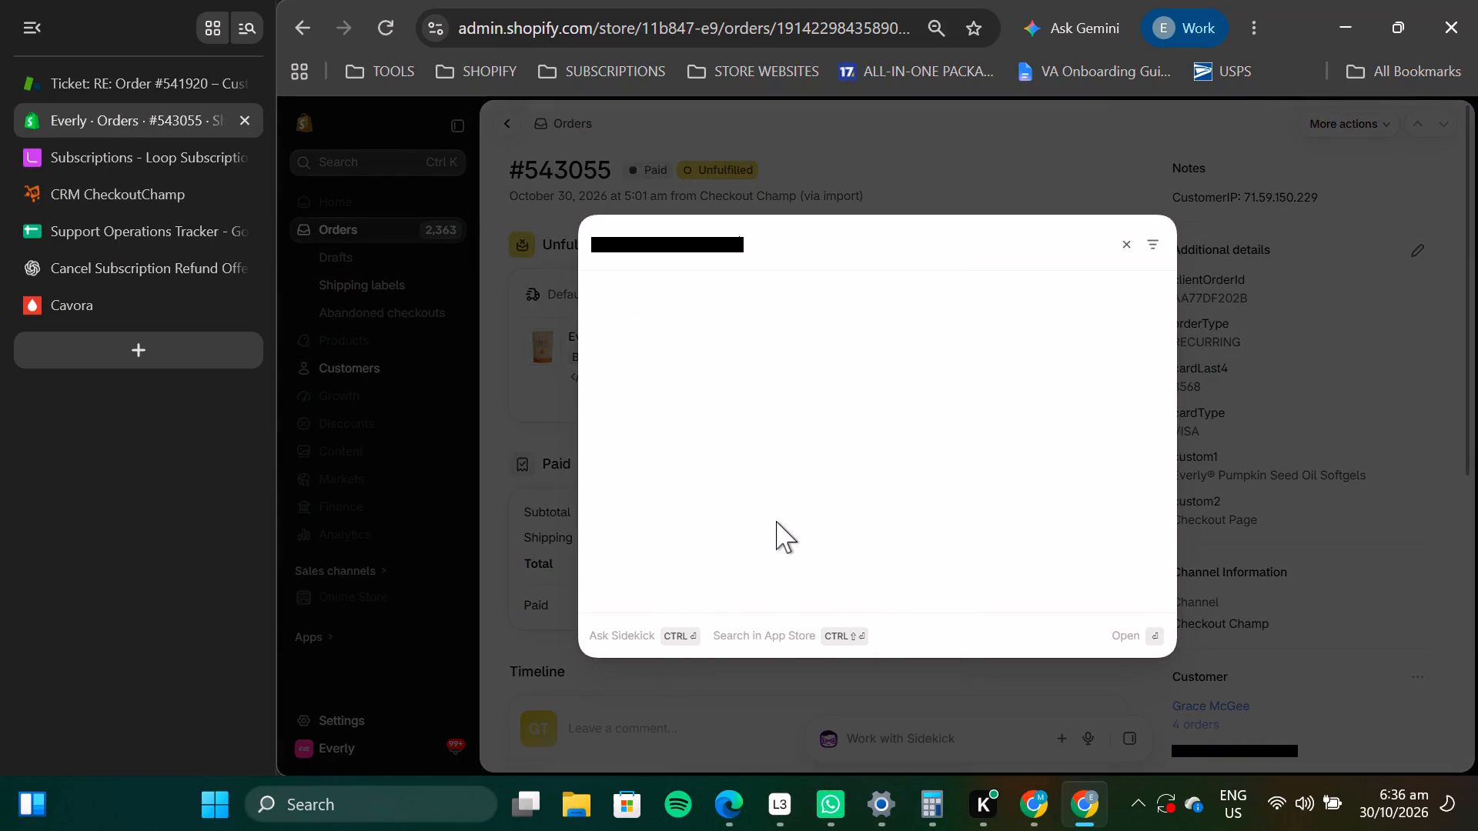
click(710, 360)
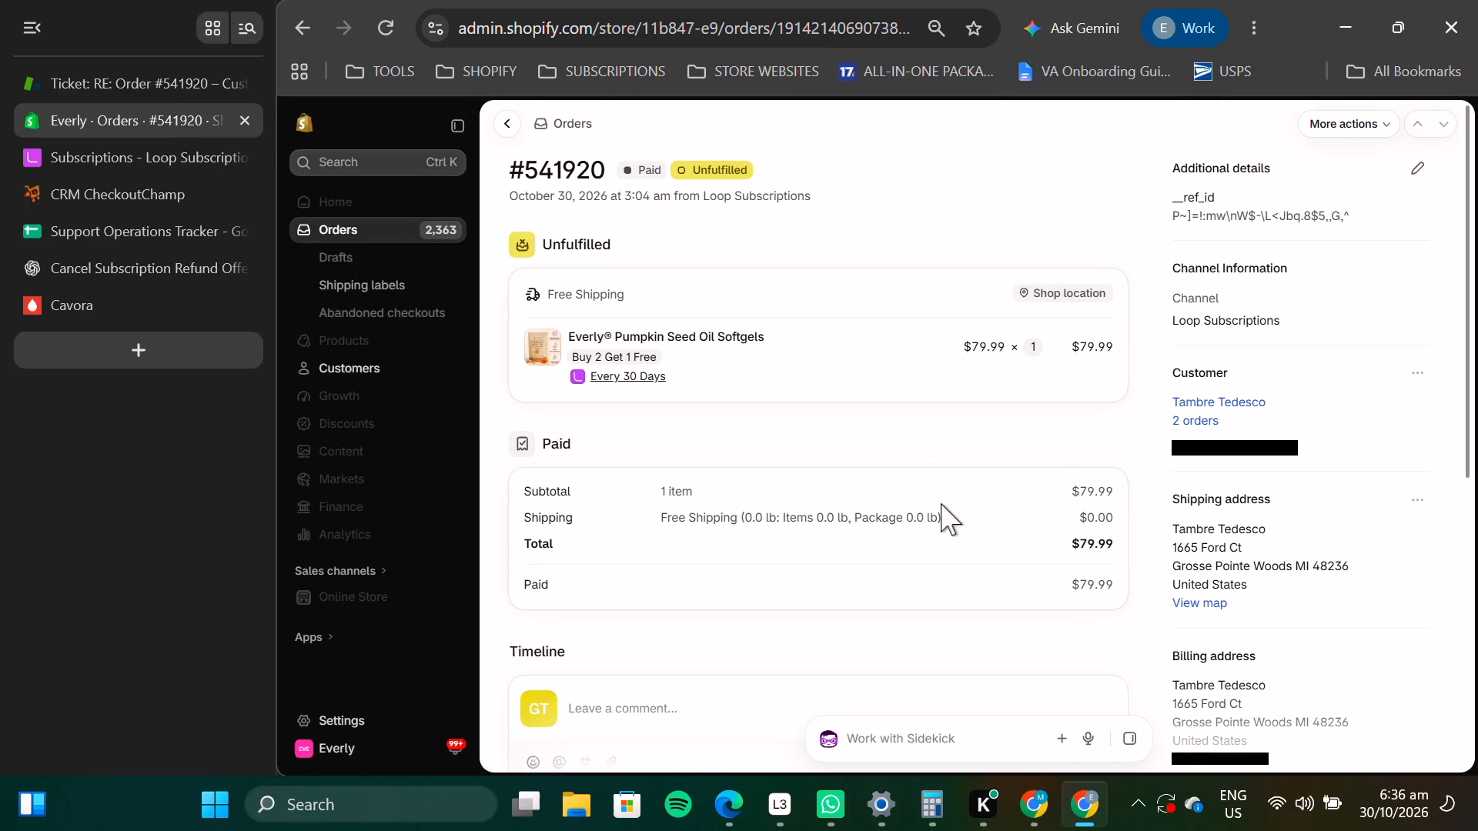
Back in Zendesk ticket #285642, apply the macro Subscription Cancellation [Step 2B - Explain Opt-In] ("I Didn't Order").
click(154, 82)
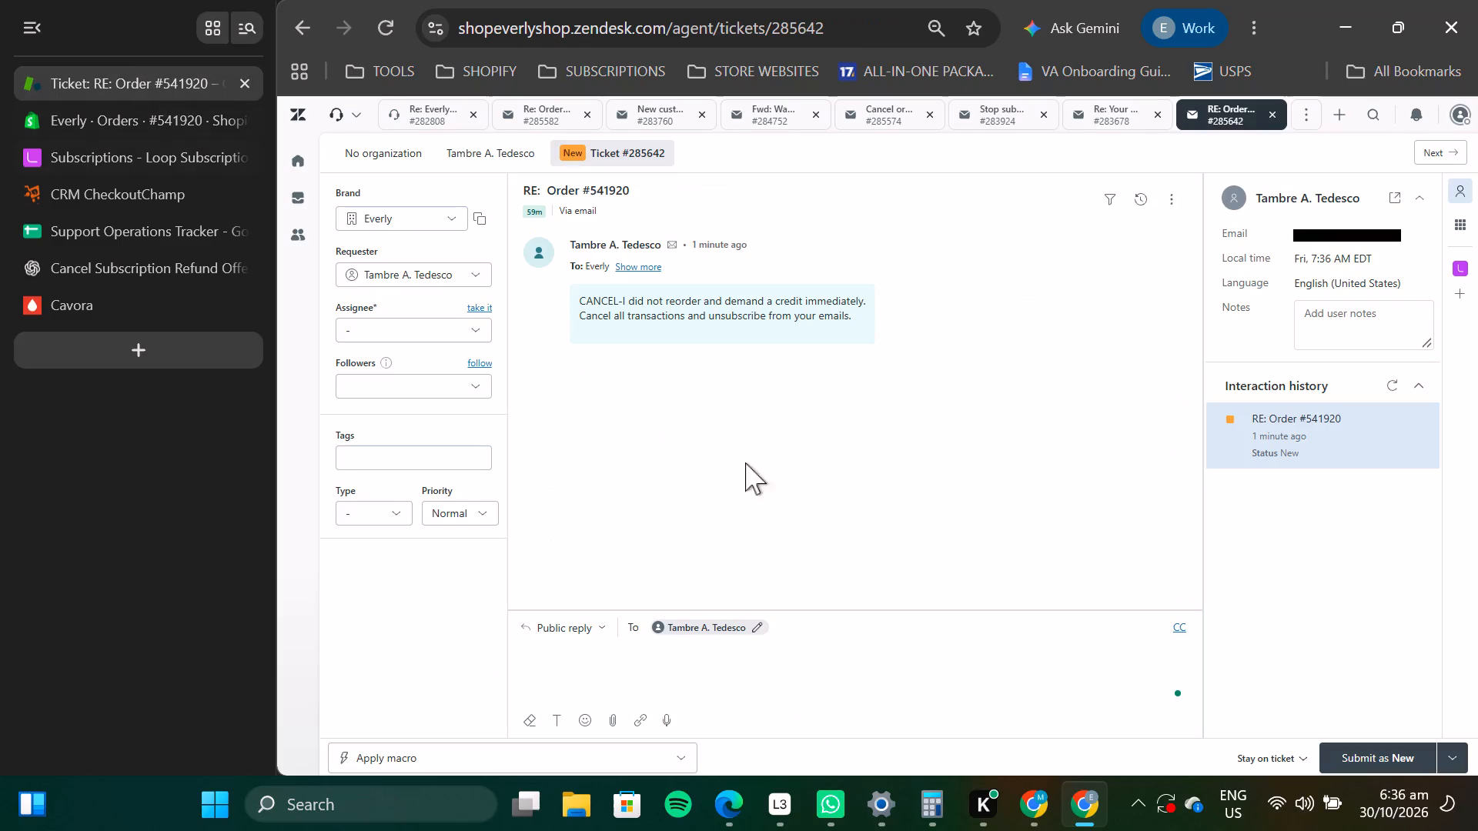
click(679, 751)
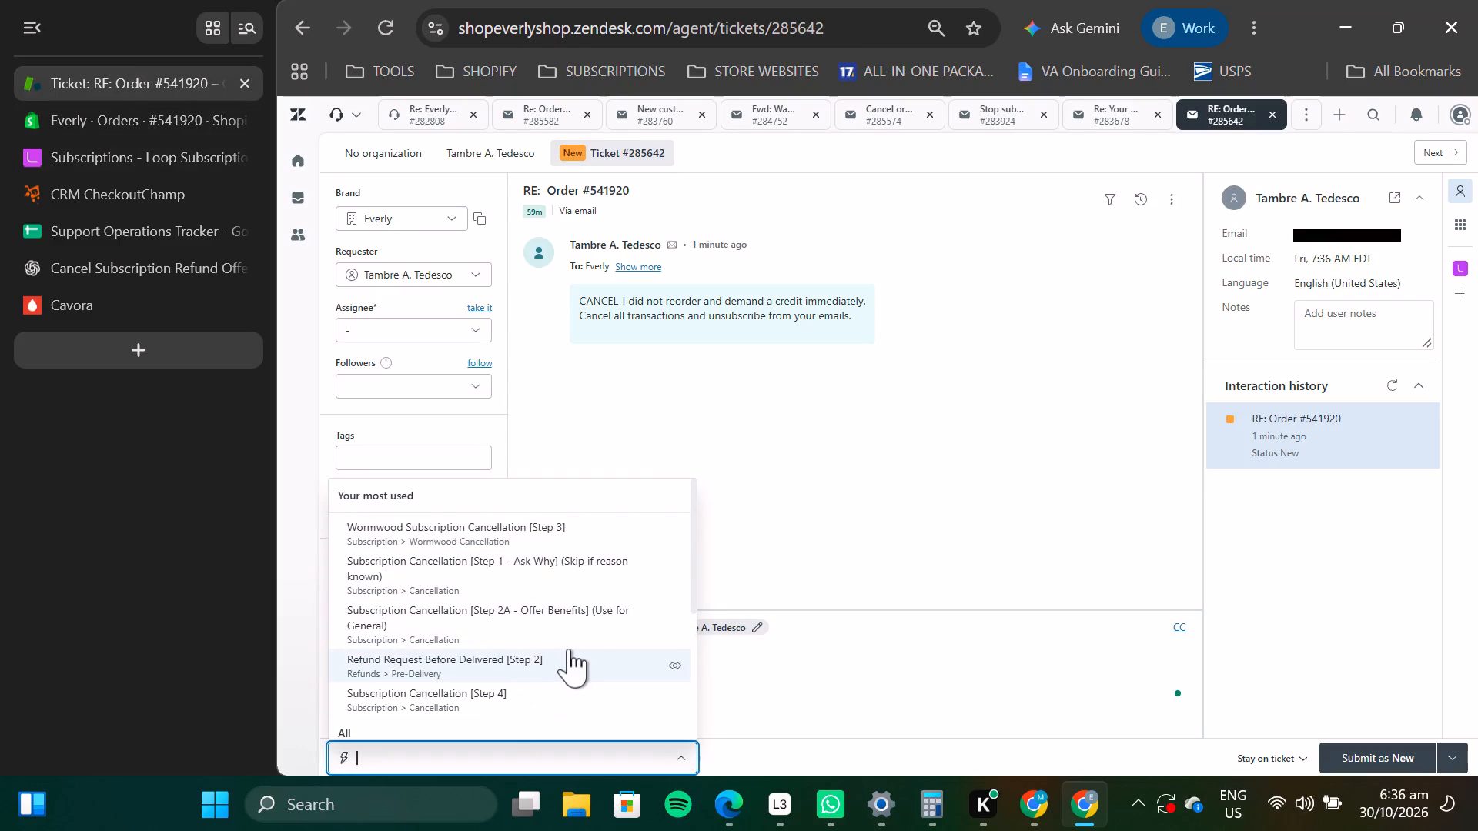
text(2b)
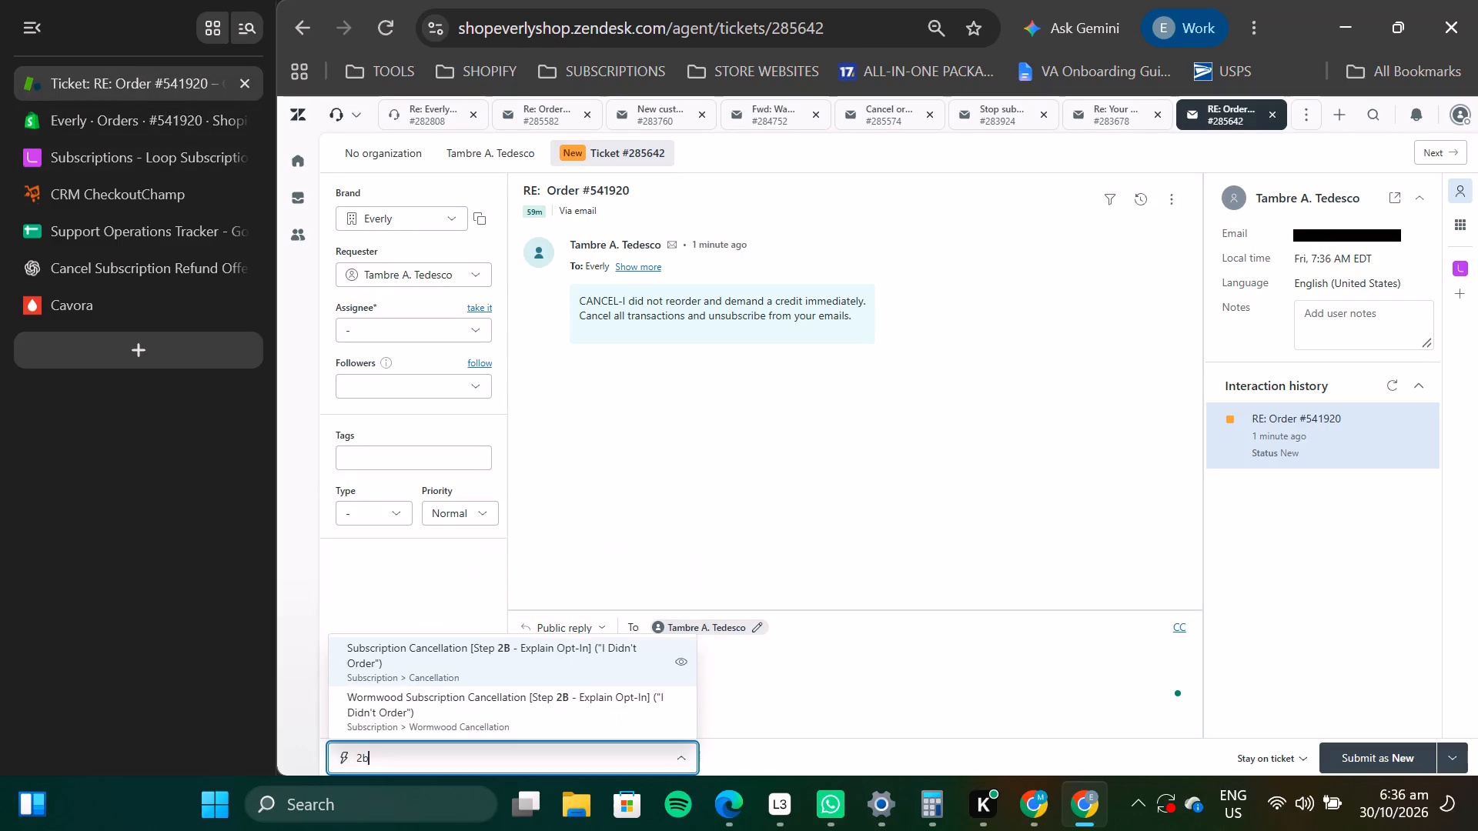
click(456, 647)
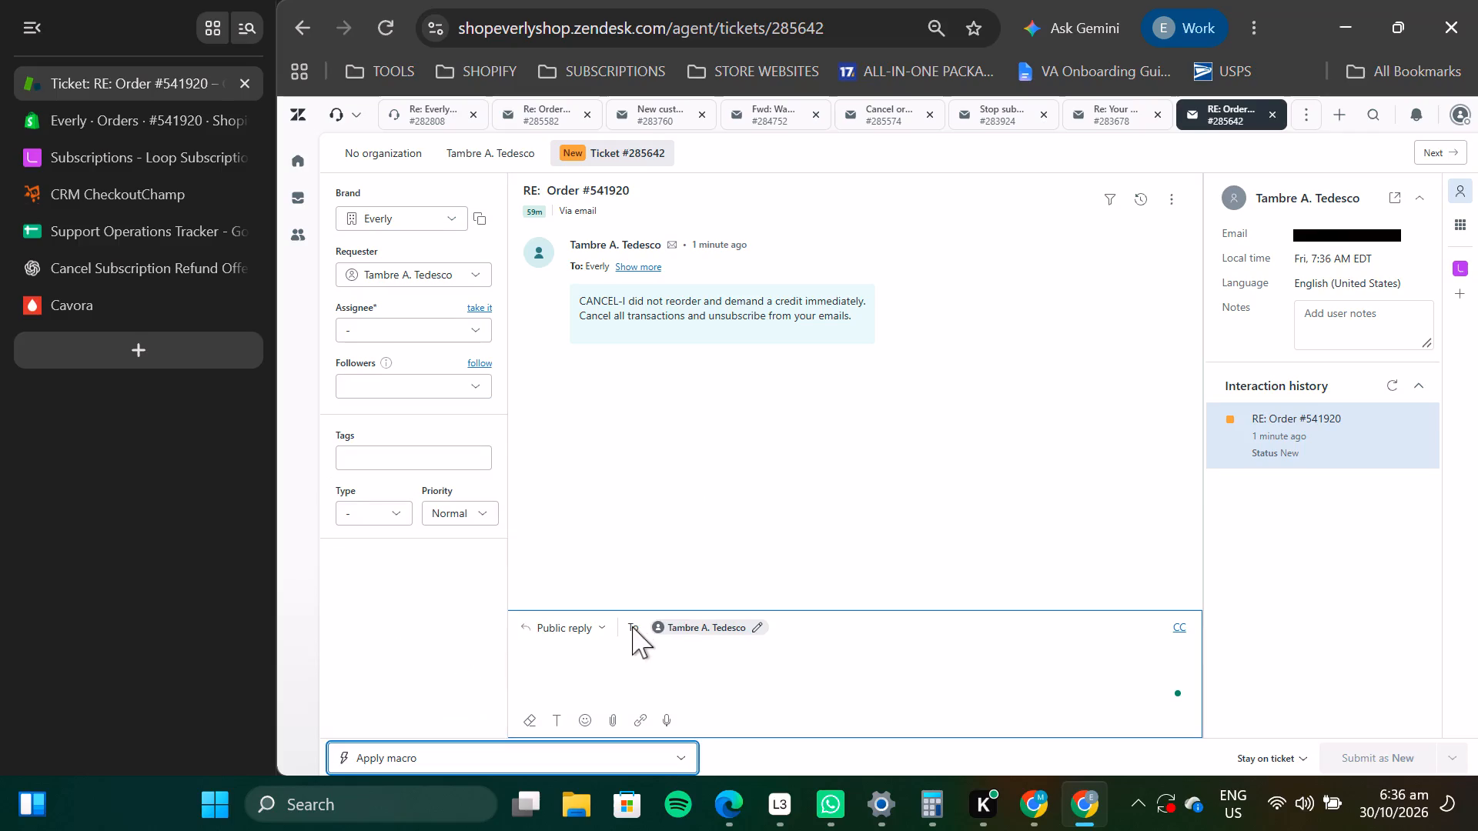
Personalise the macro reply by adding "Tambre" after "Hi" in the greeting.
click(560, 483)
key(Left)
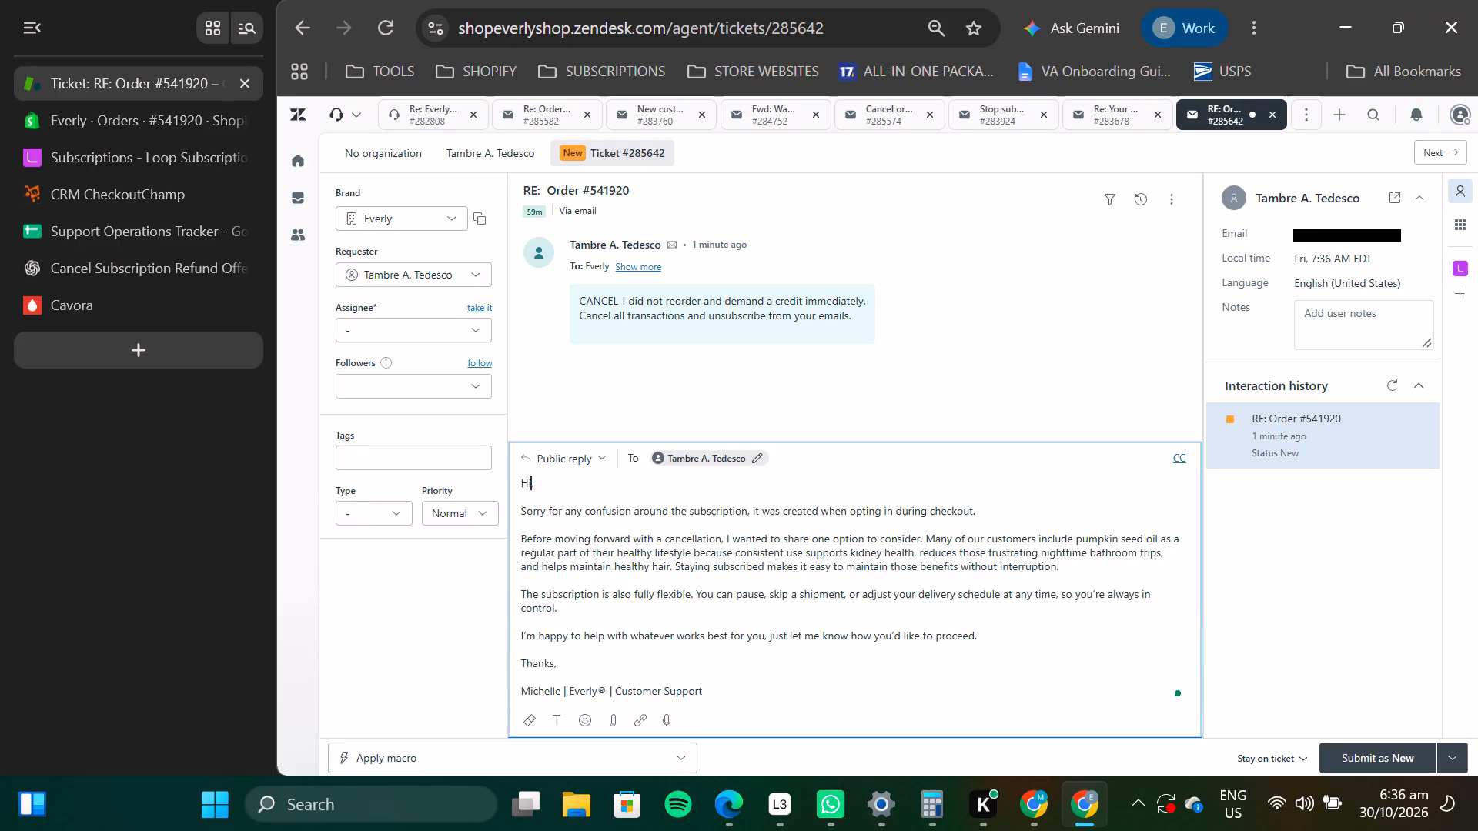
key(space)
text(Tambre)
Assign ticket #285642 to yourself and submit the reply with the status Solved.
click(480, 289)
triple_click(478, 300)
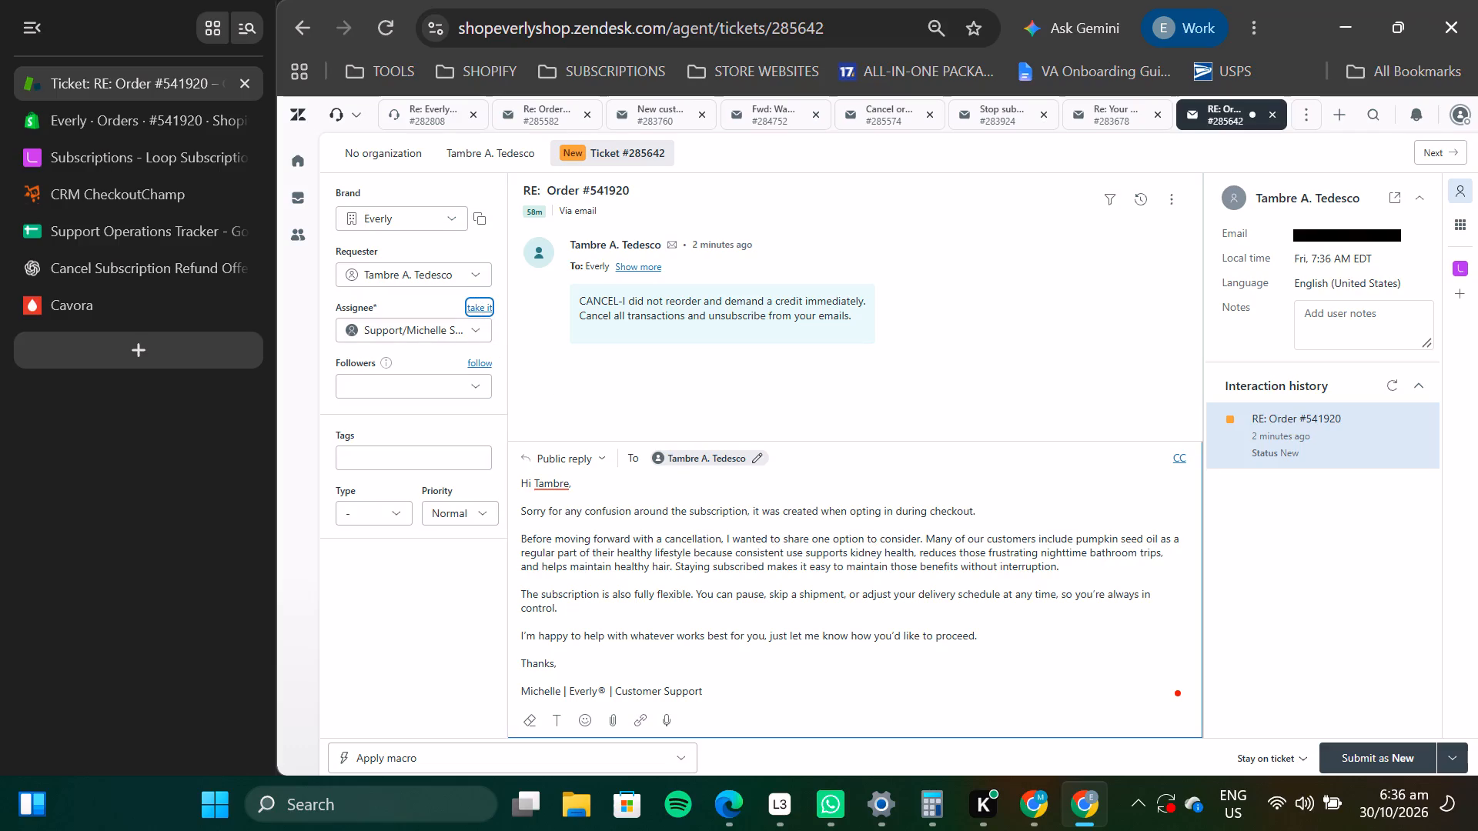
click(1460, 756)
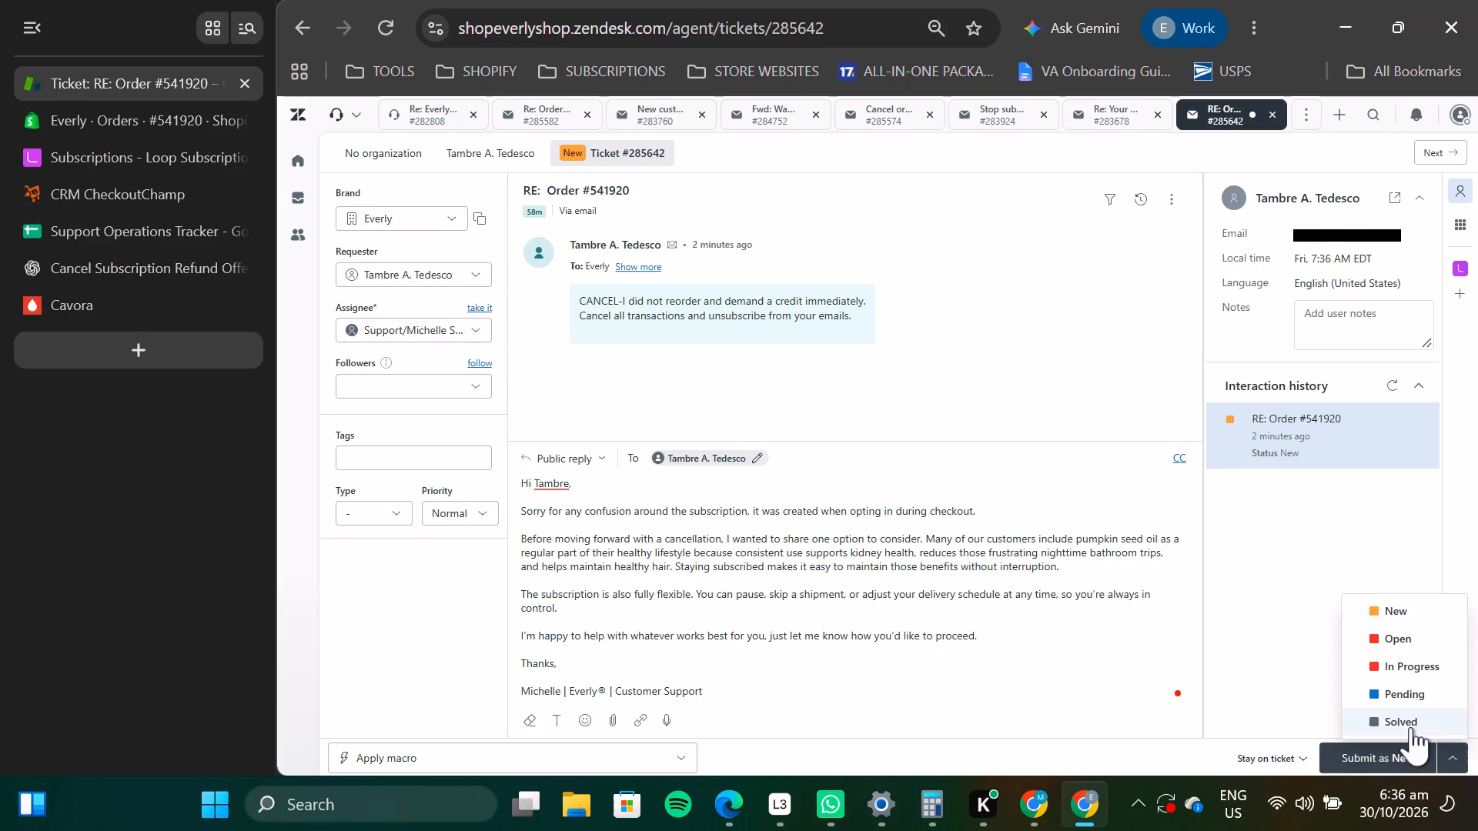
click(1411, 727)
Return to the Everly – Tickets view and open ticket #285638, "Subscription".
click(303, 198)
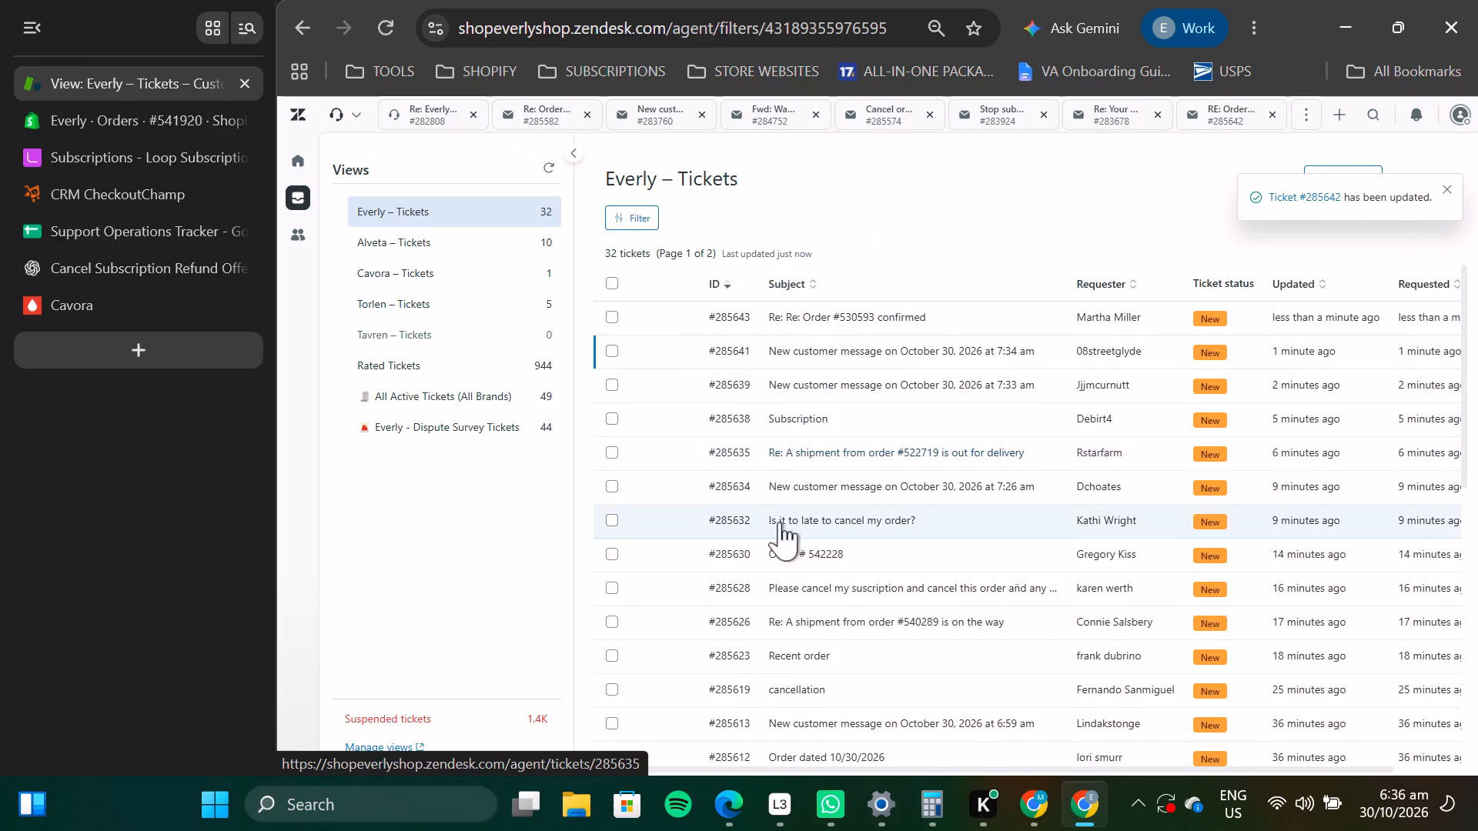
click(801, 419)
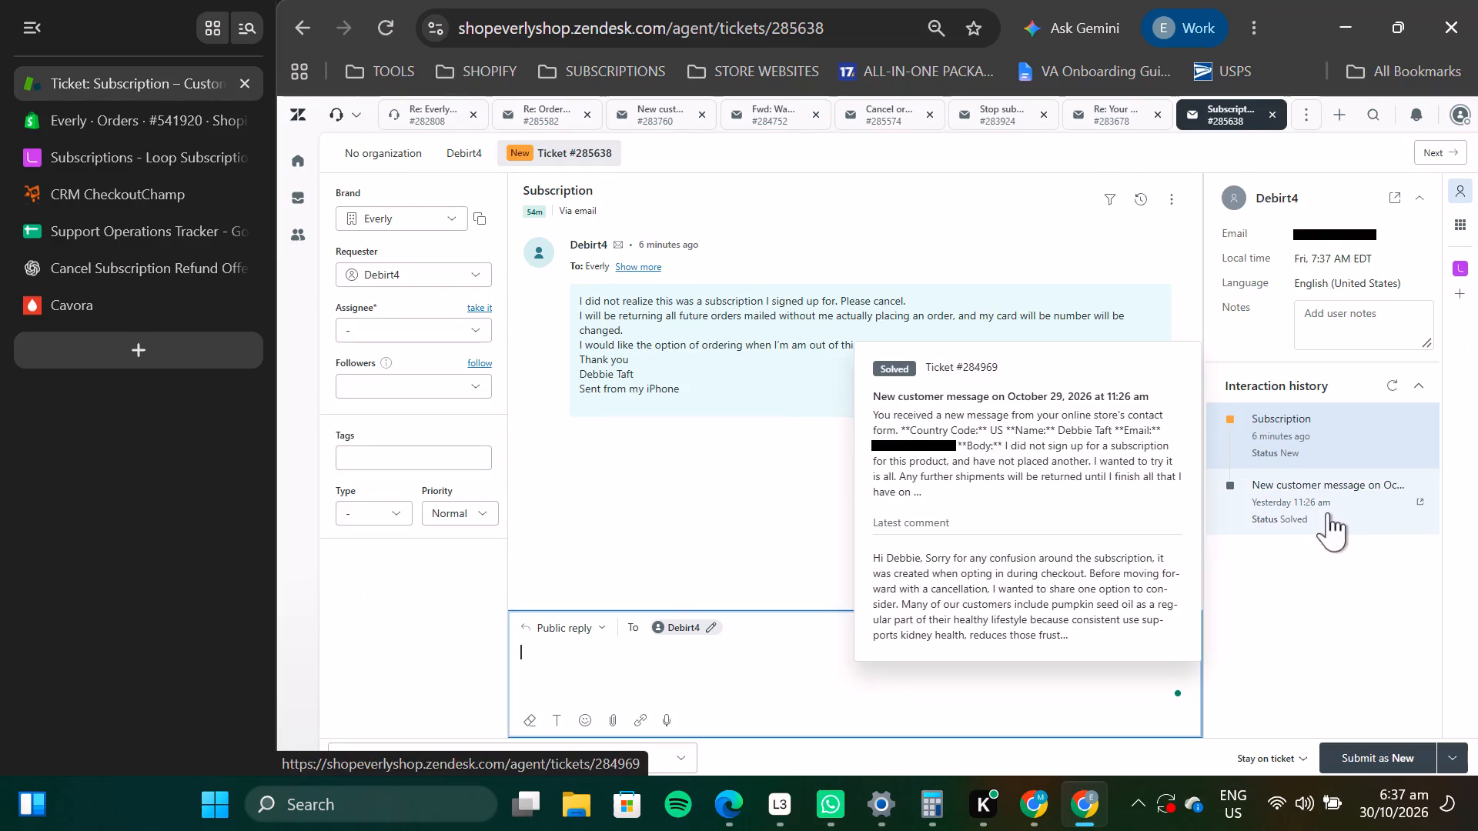
click(1428, 228)
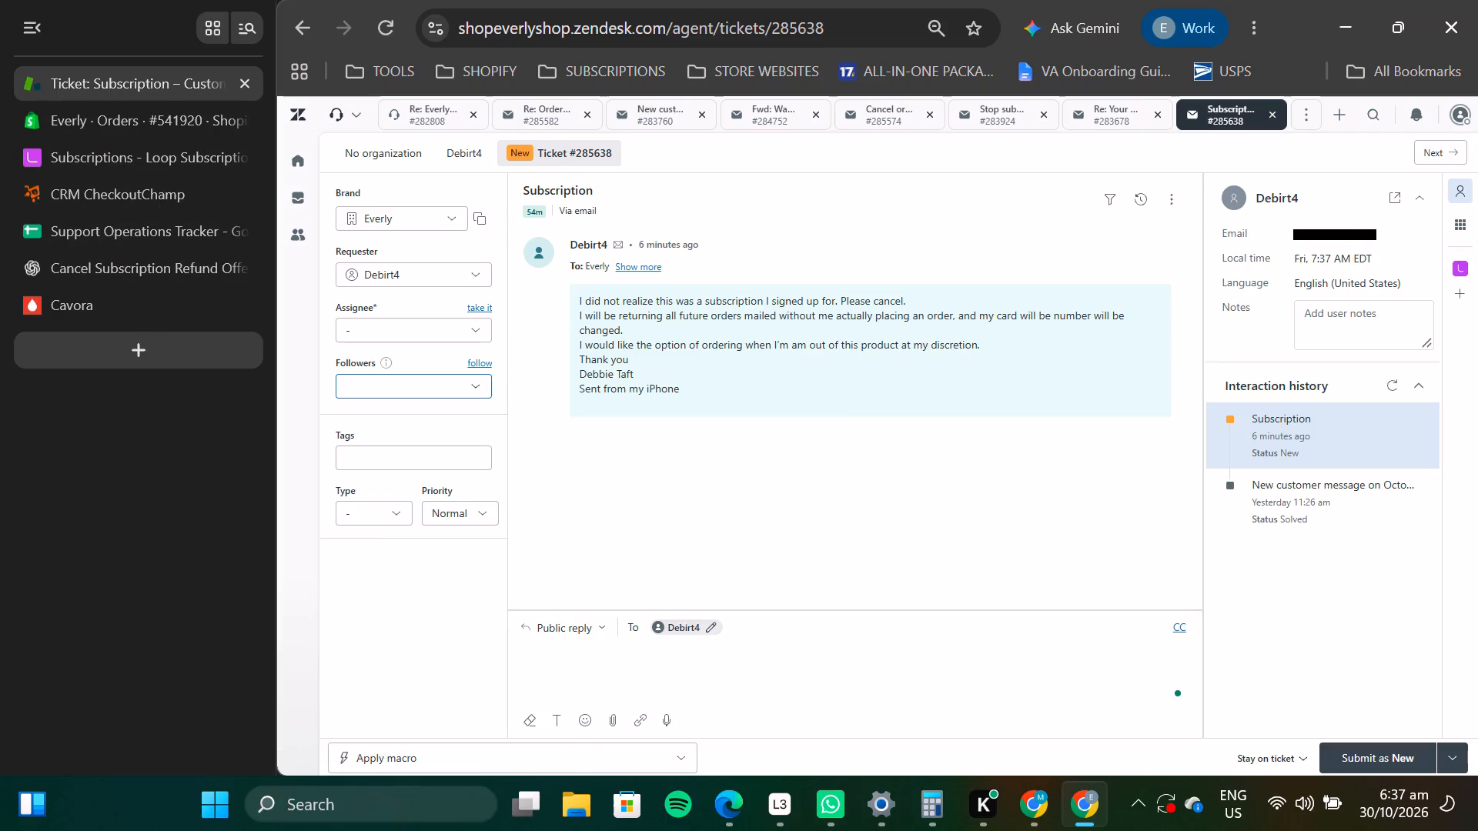
click(143, 122)
click(346, 164)
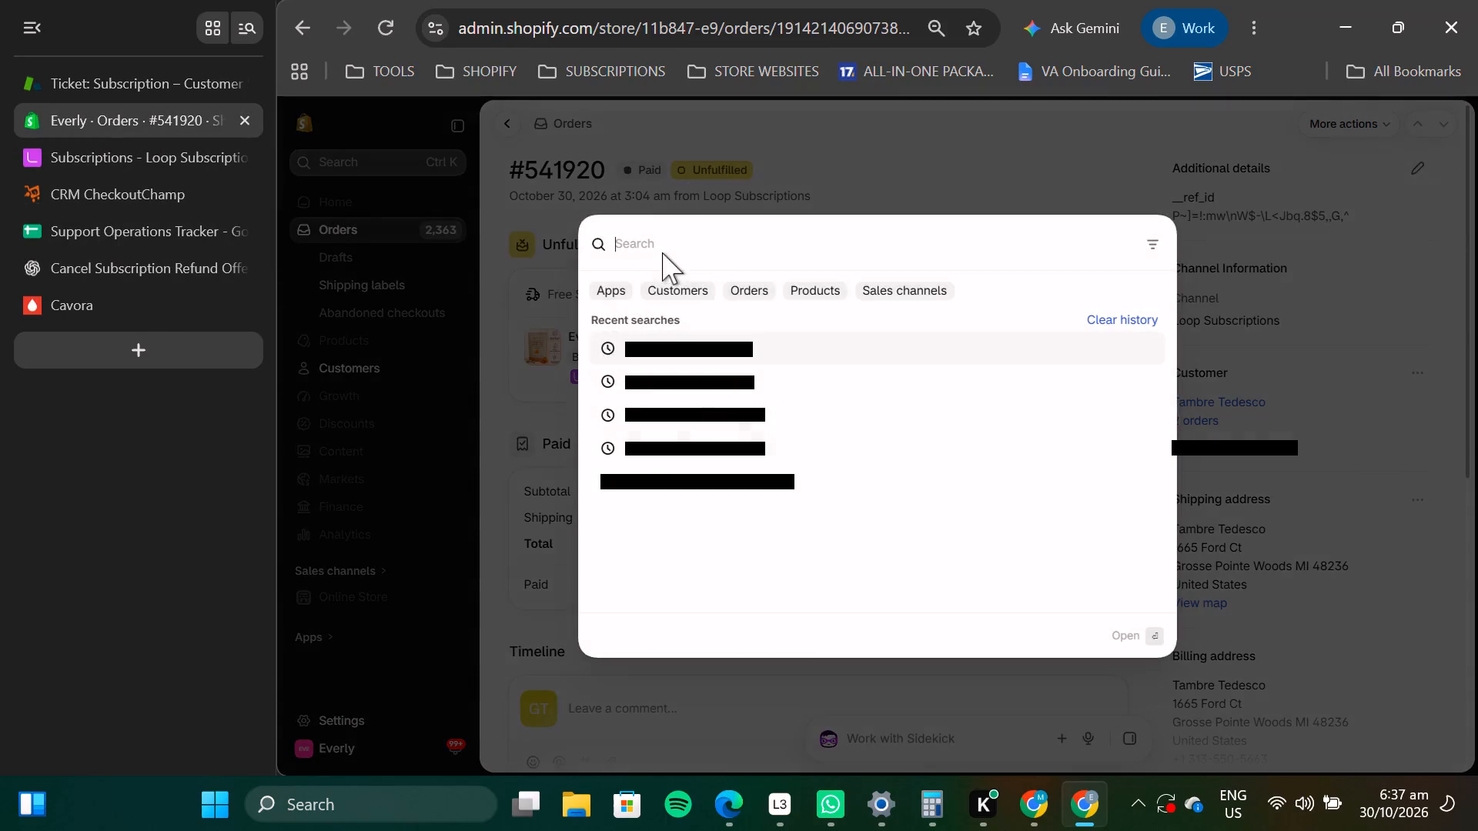
right_click(660, 248)
click(710, 505)
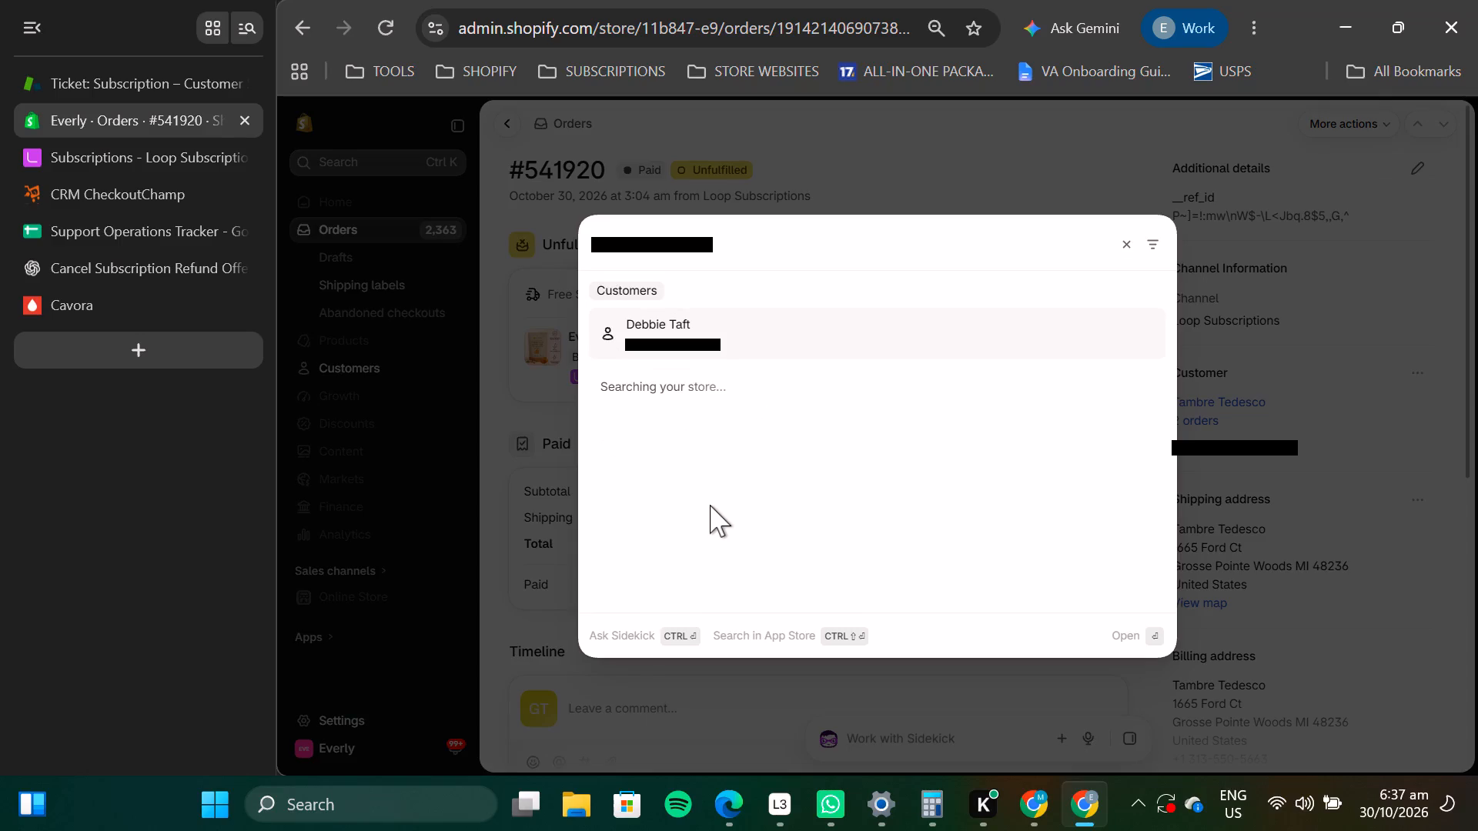
click(727, 489)
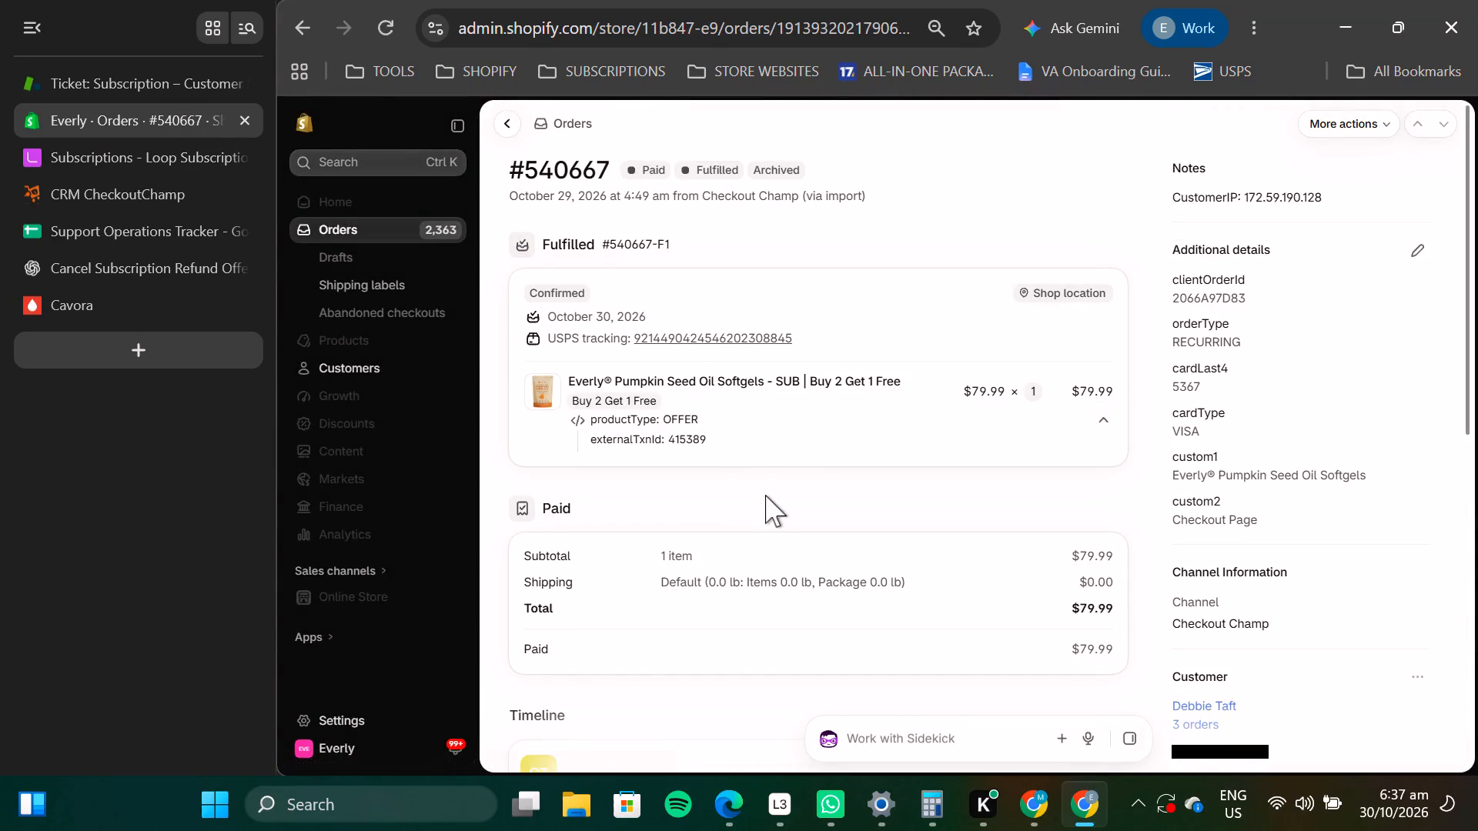
click(111, 153)
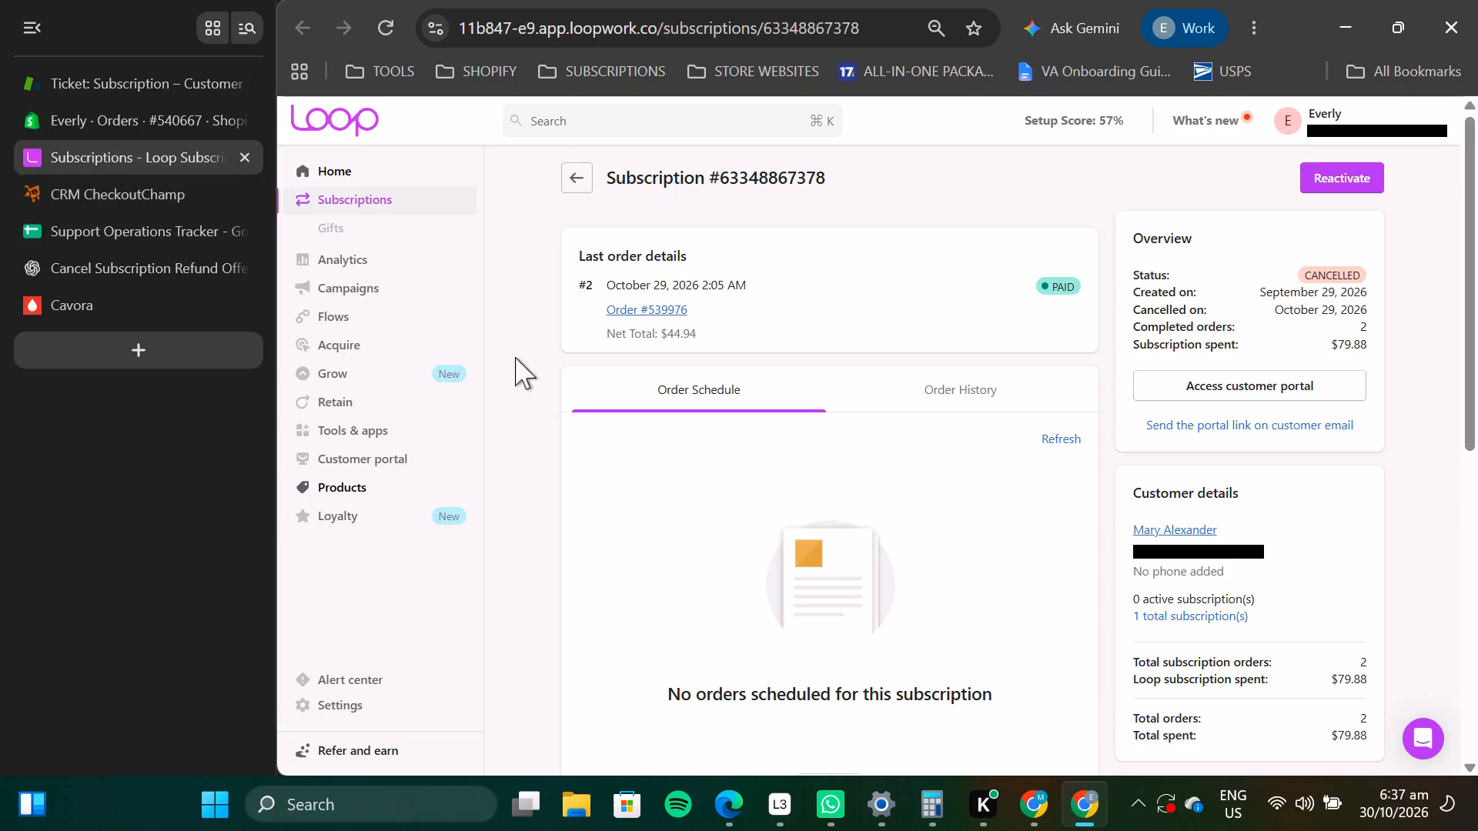
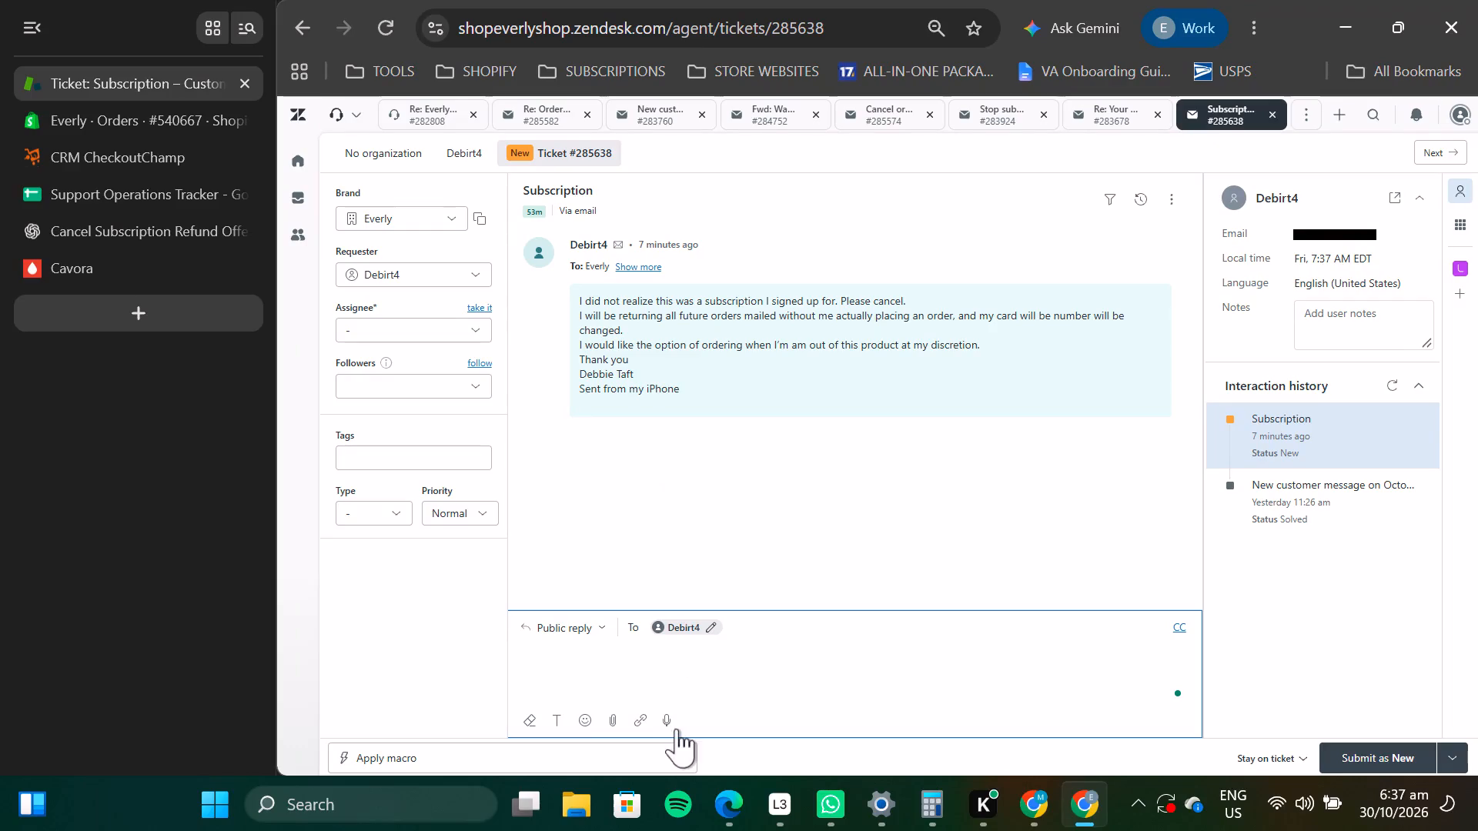
click(677, 749)
click(554, 539)
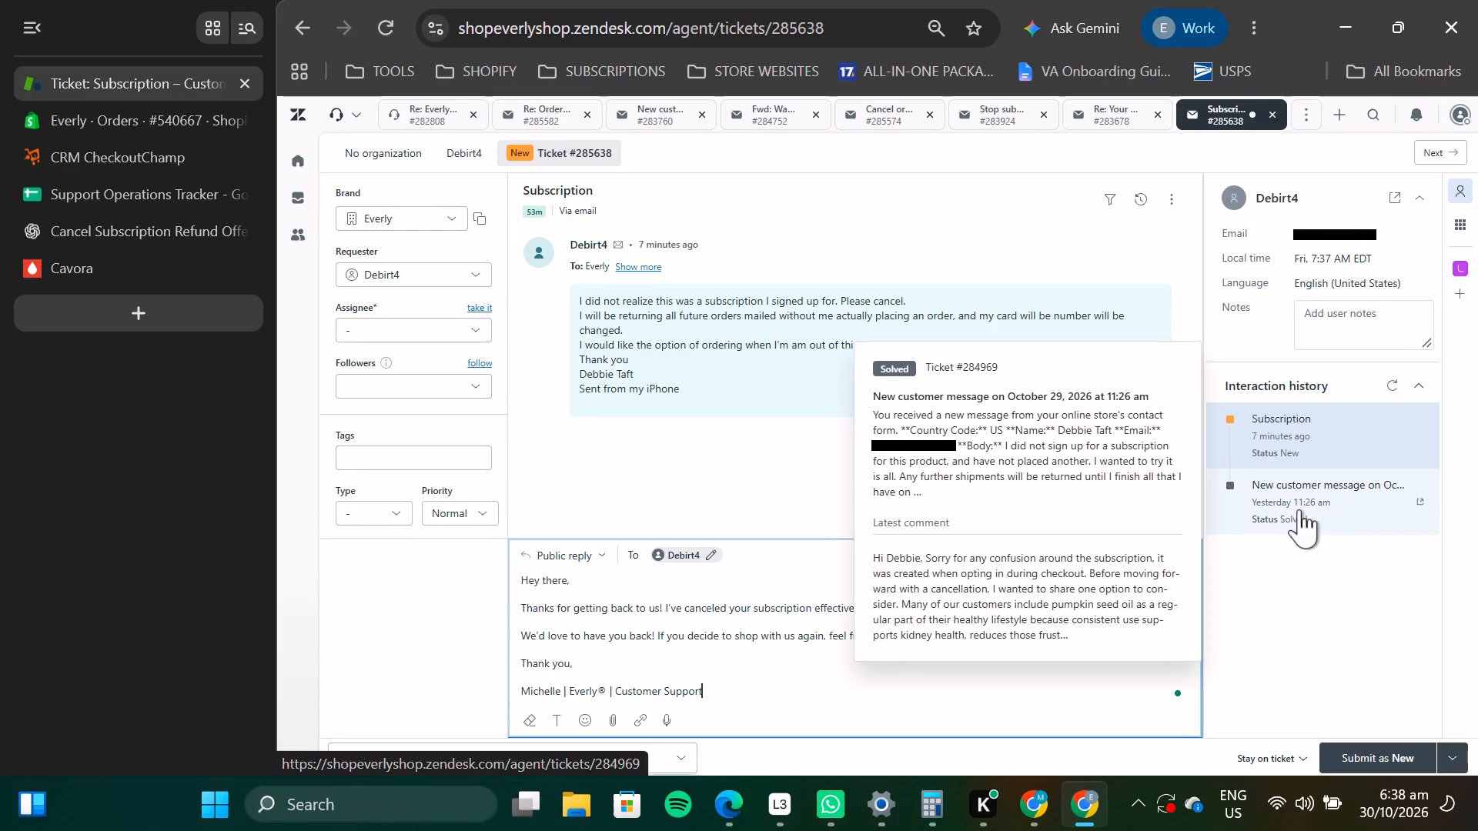
click(599, 575)
key(Left)
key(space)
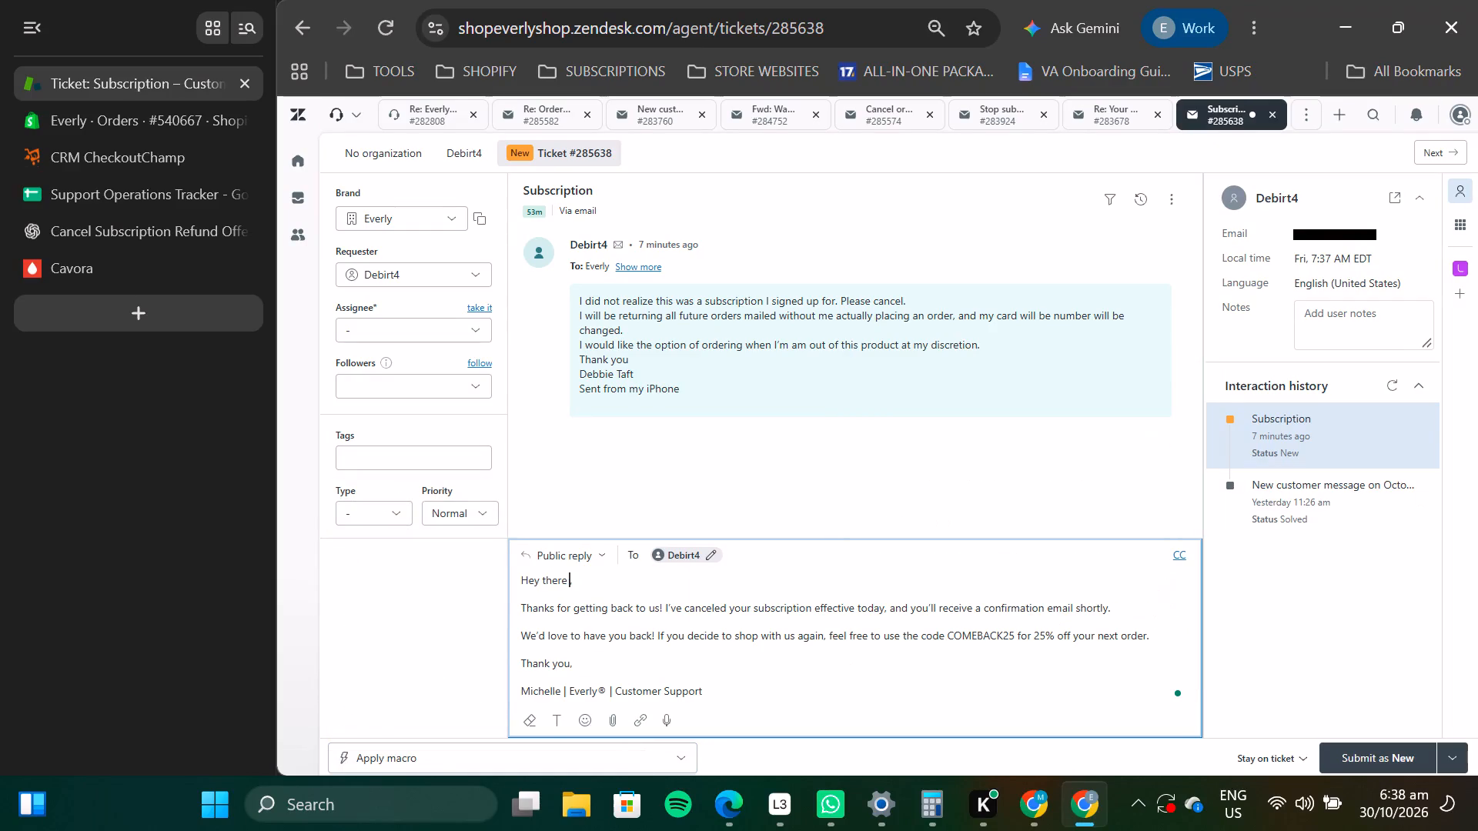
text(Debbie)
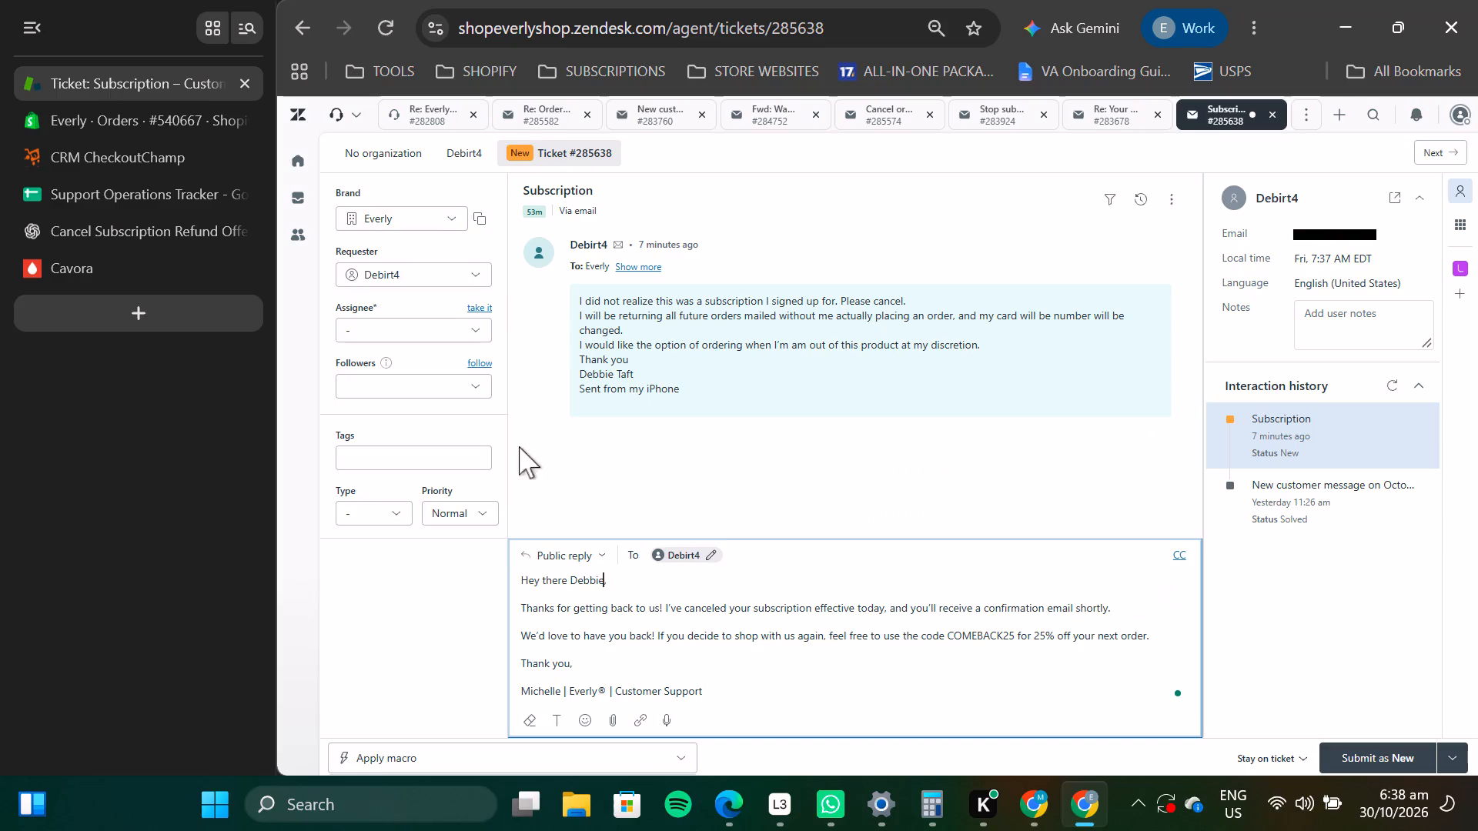
Assign ticket #285638 to yourself and submit the reply with the status Solved.
double_click(481, 309)
click(1443, 744)
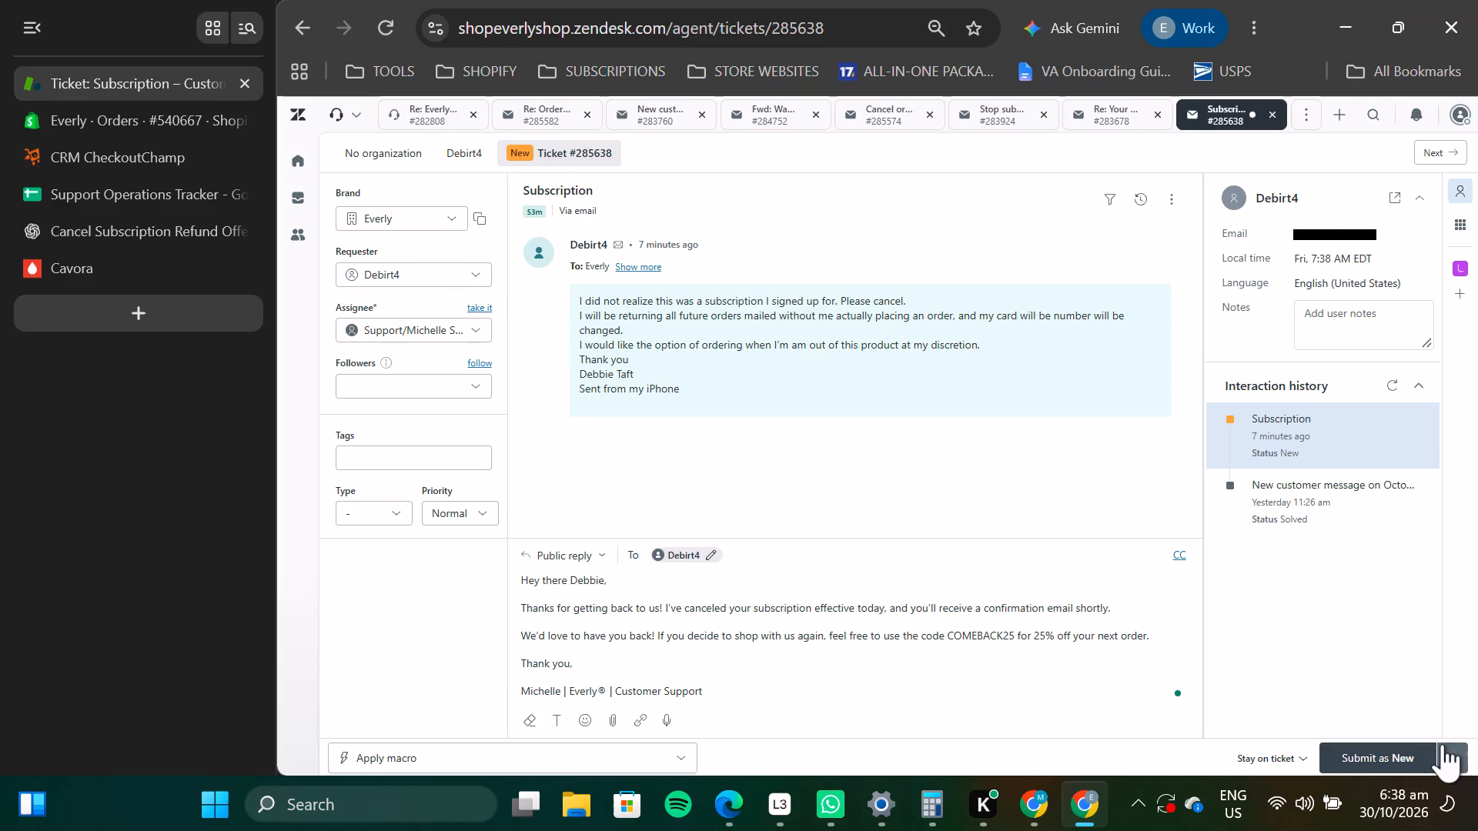
click(1419, 728)
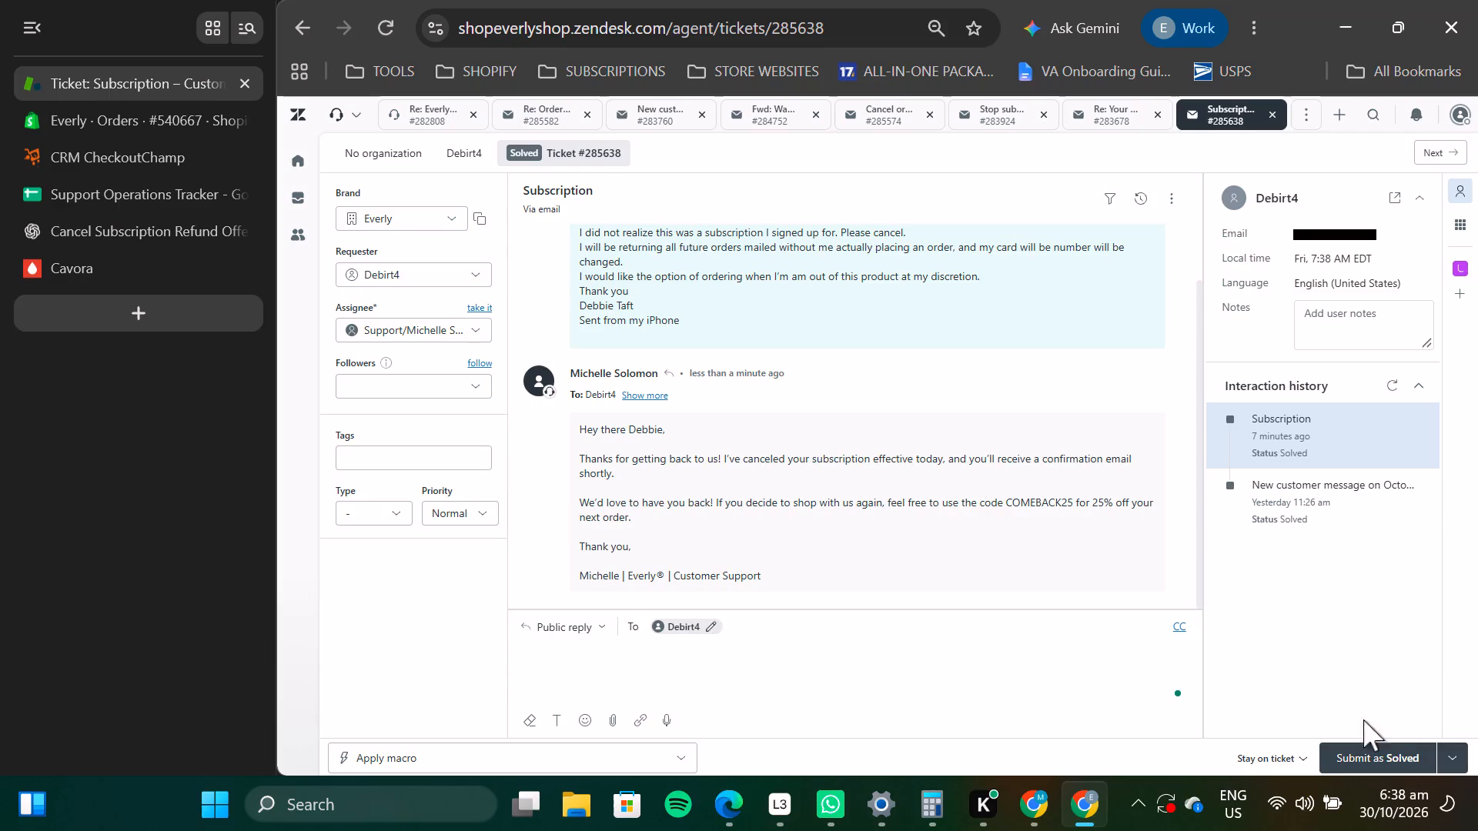
Return to the Everly – Tickets view and open ticket #285619, "cancellation".
click(299, 197)
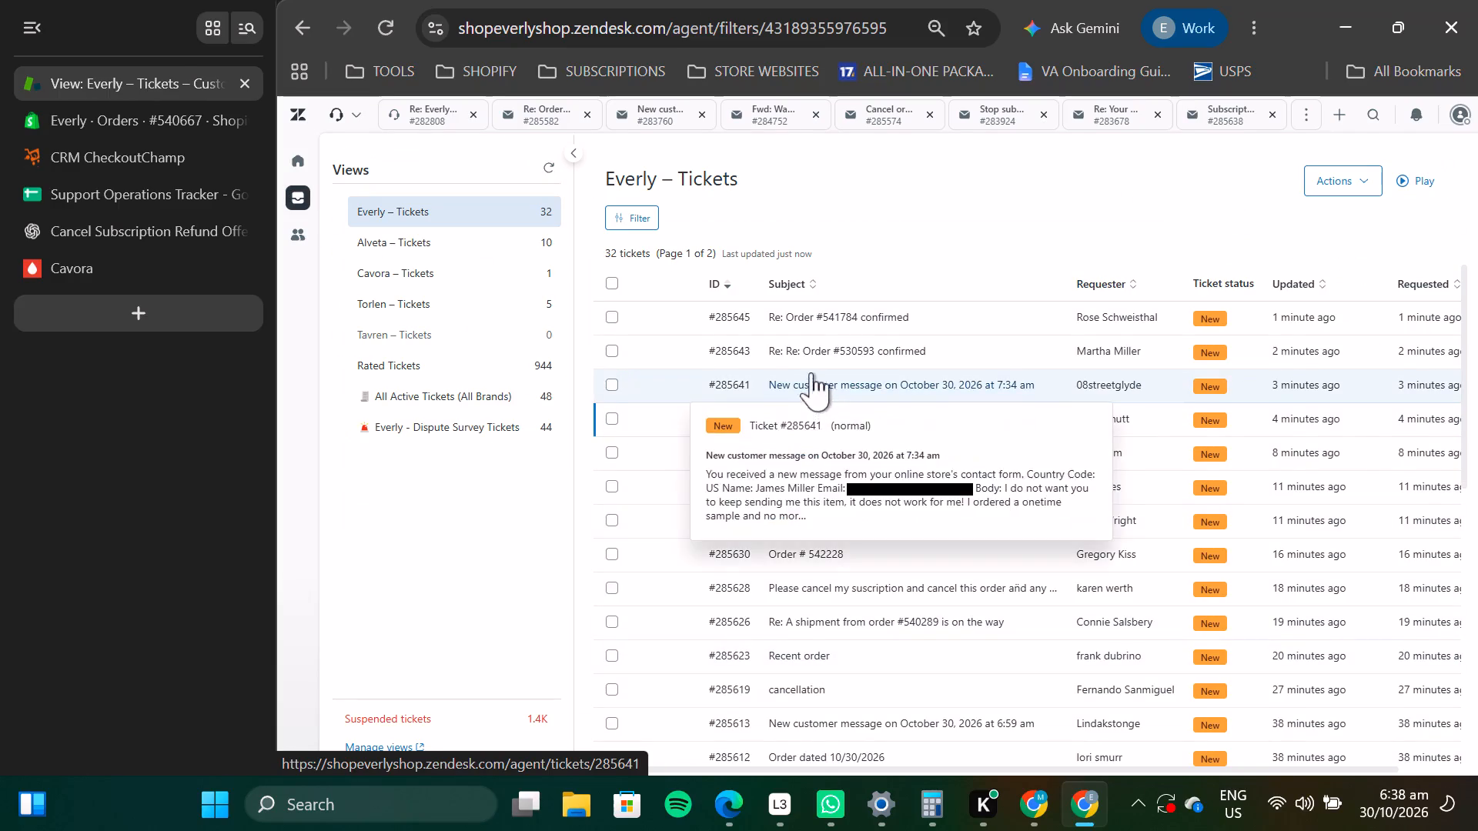
scroll(773, 609, down, 2)
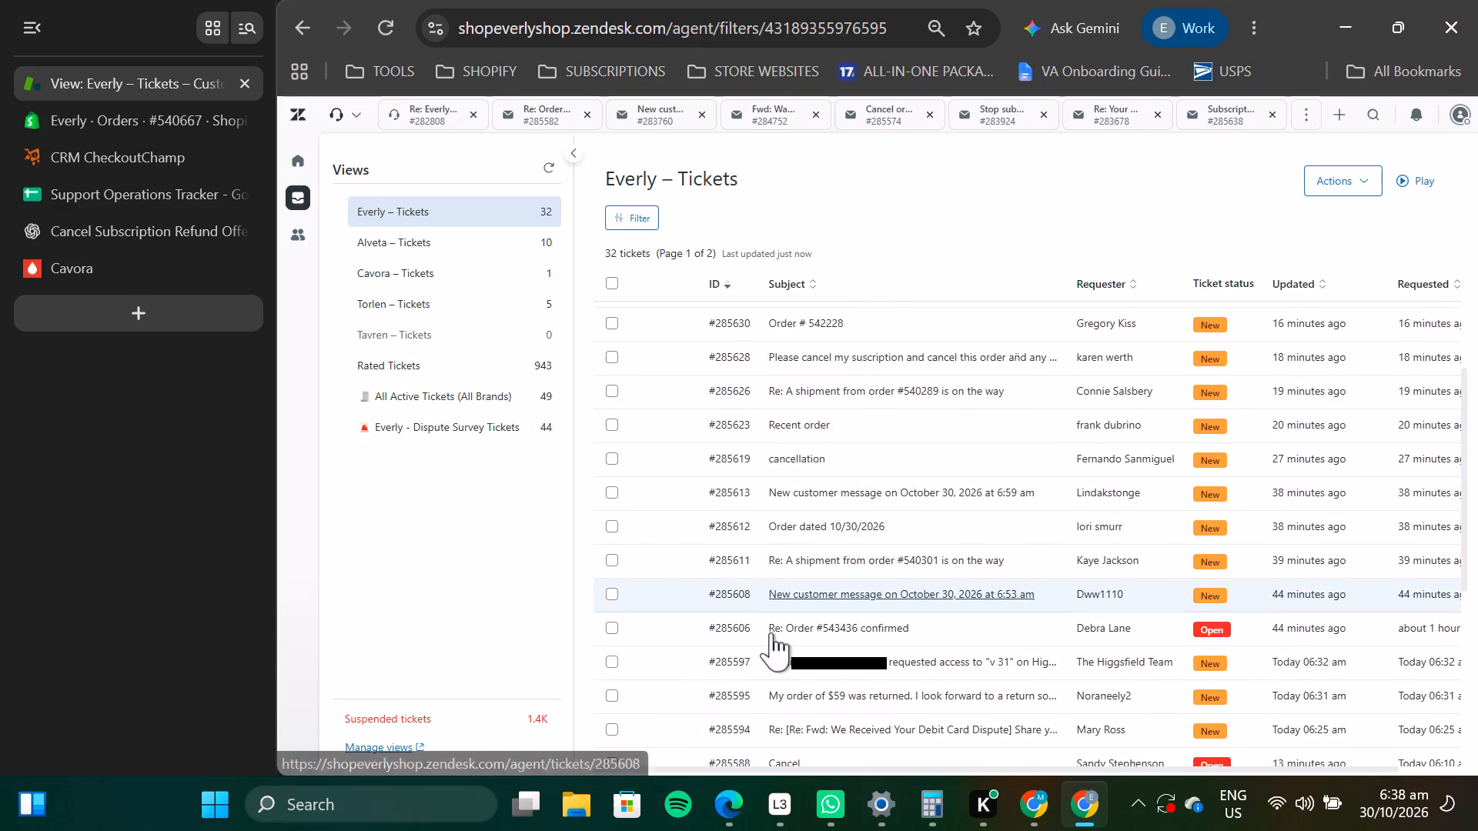
click(794, 459)
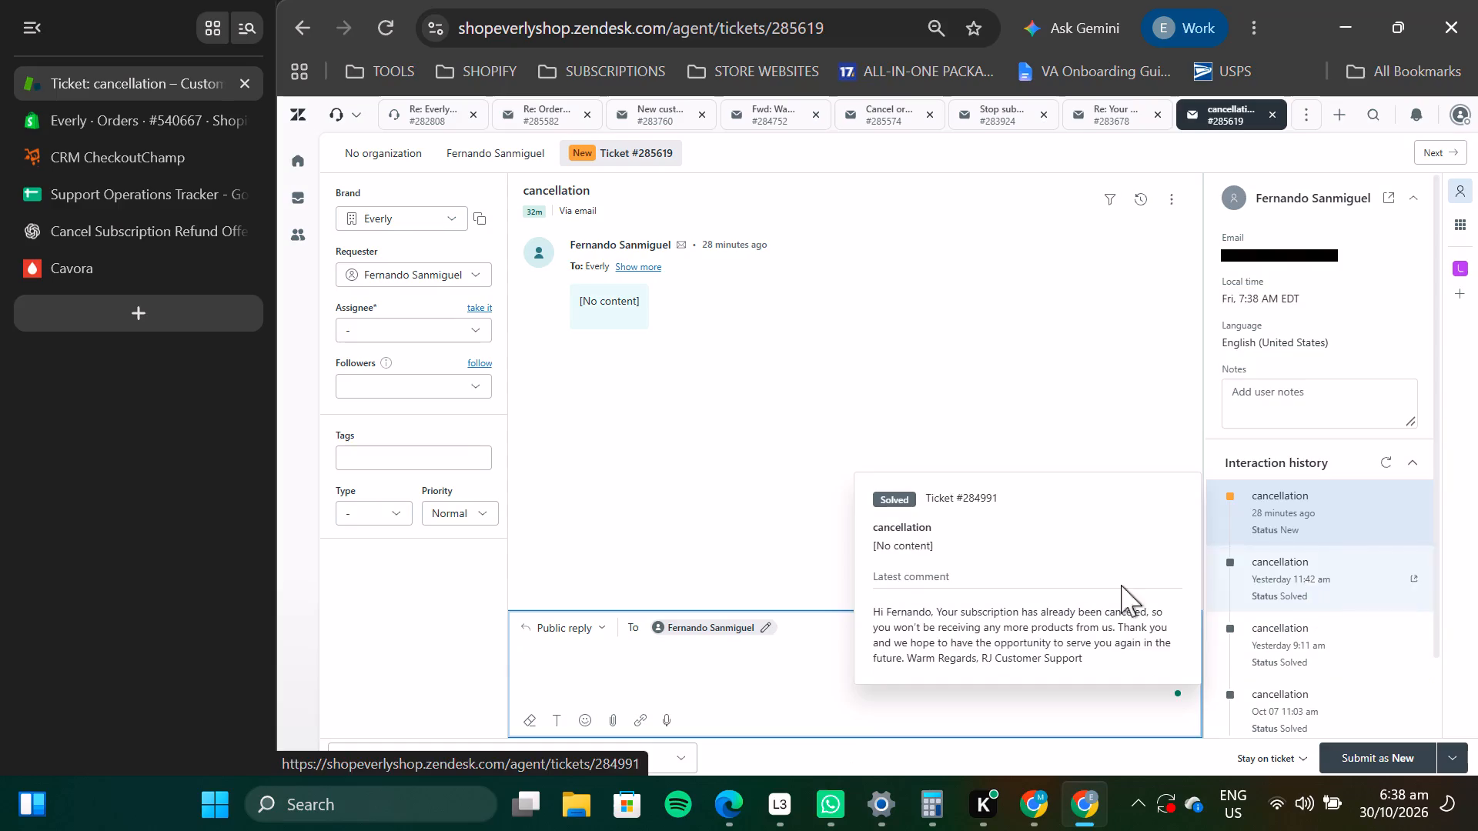
click(687, 755)
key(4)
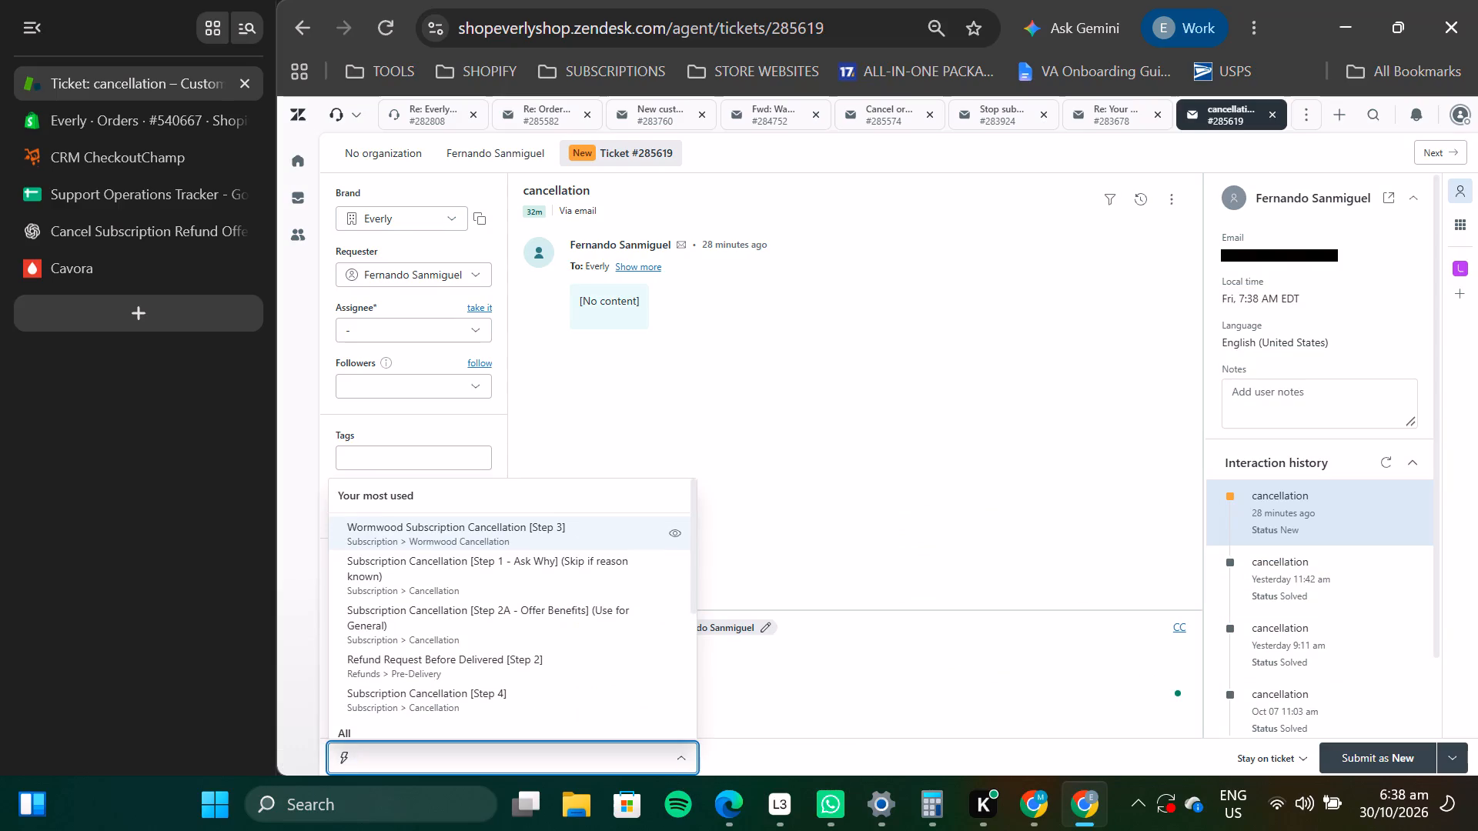
click(539, 707)
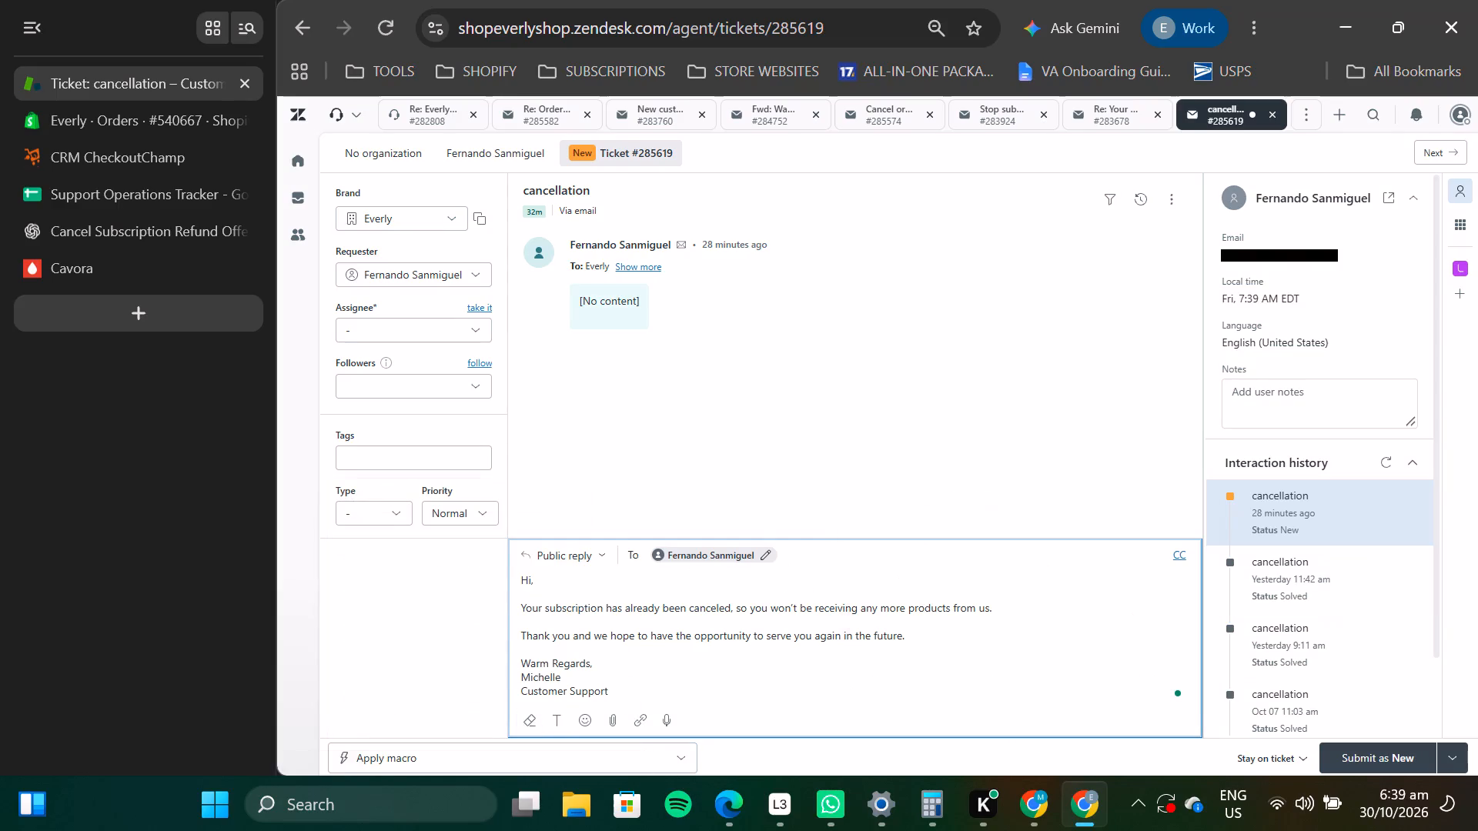
click(590, 579)
key(Left)
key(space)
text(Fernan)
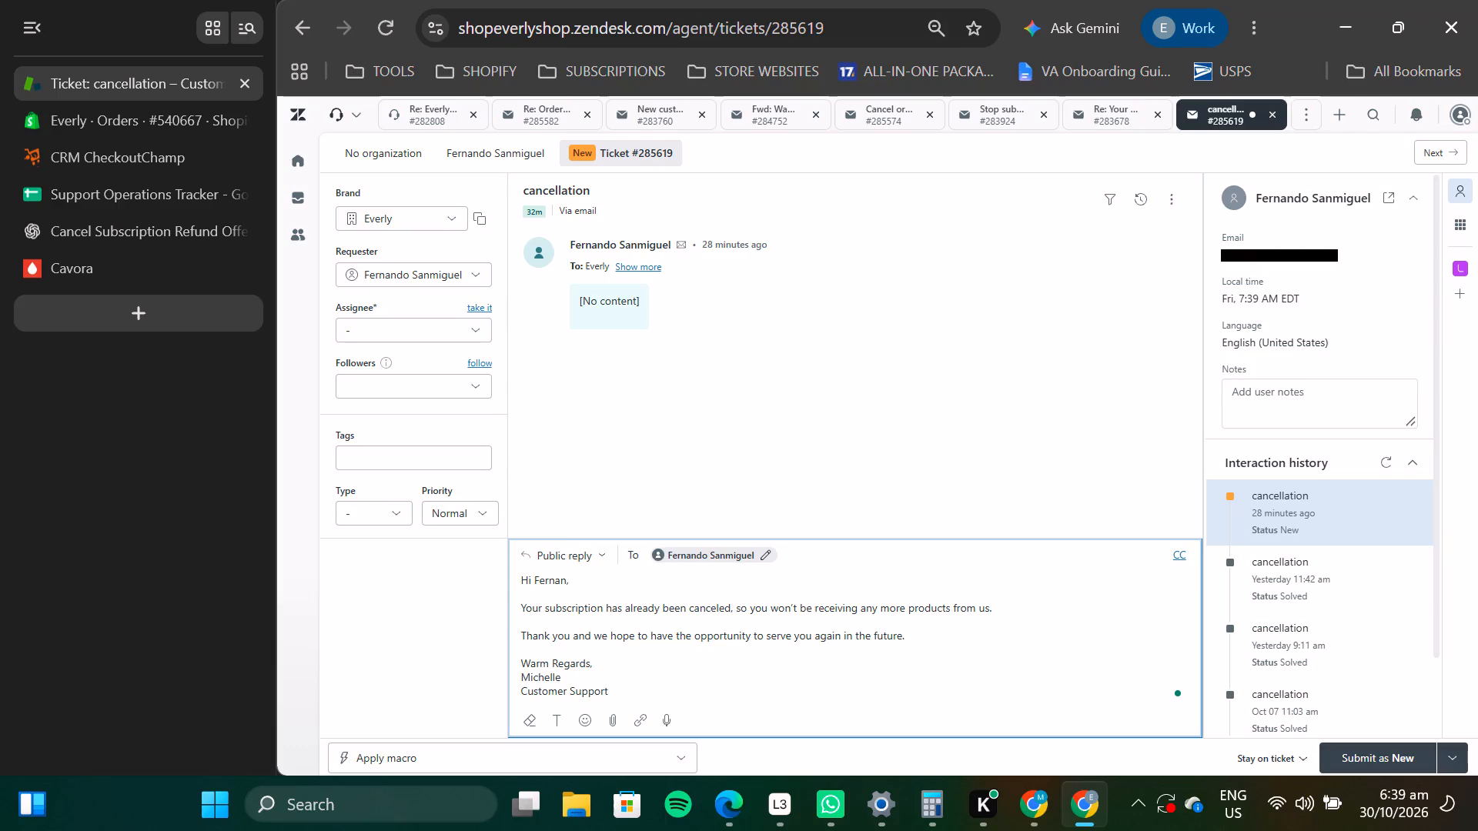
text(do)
Assign ticket #285619 to yourself and submit the reply with the status Solved.
double_click(485, 306)
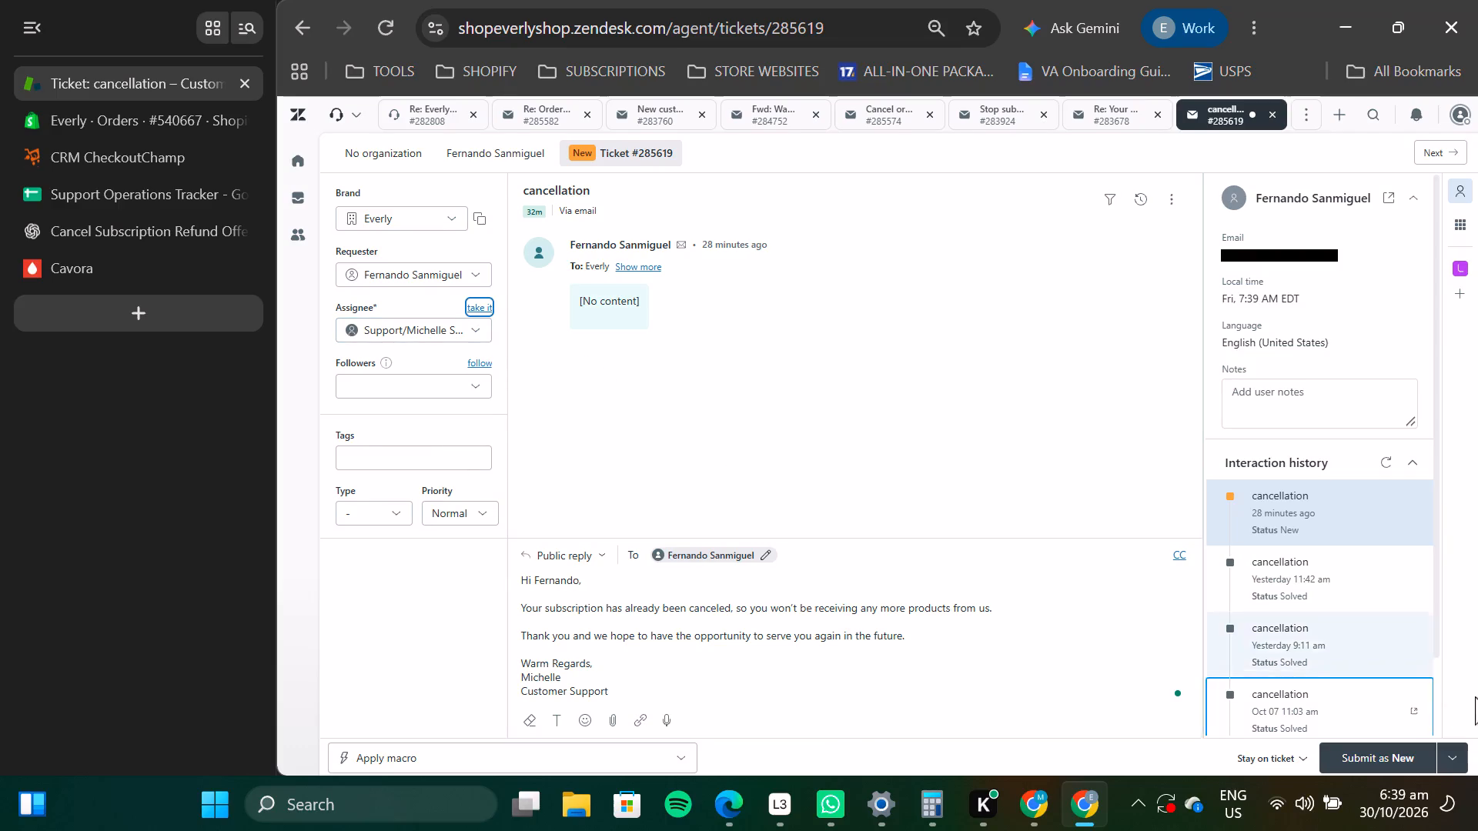
click(1464, 757)
click(1423, 718)
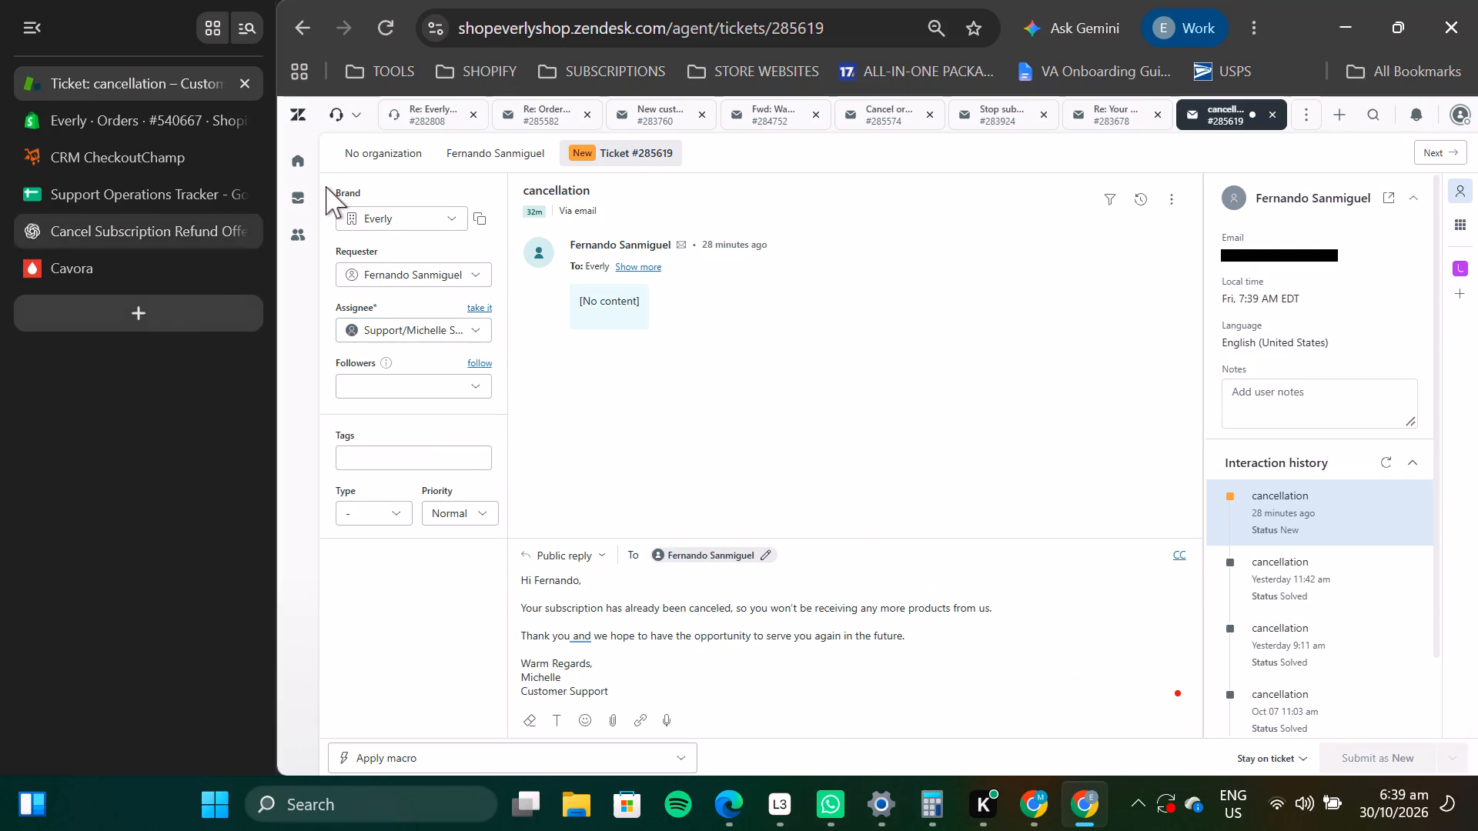
click(296, 198)
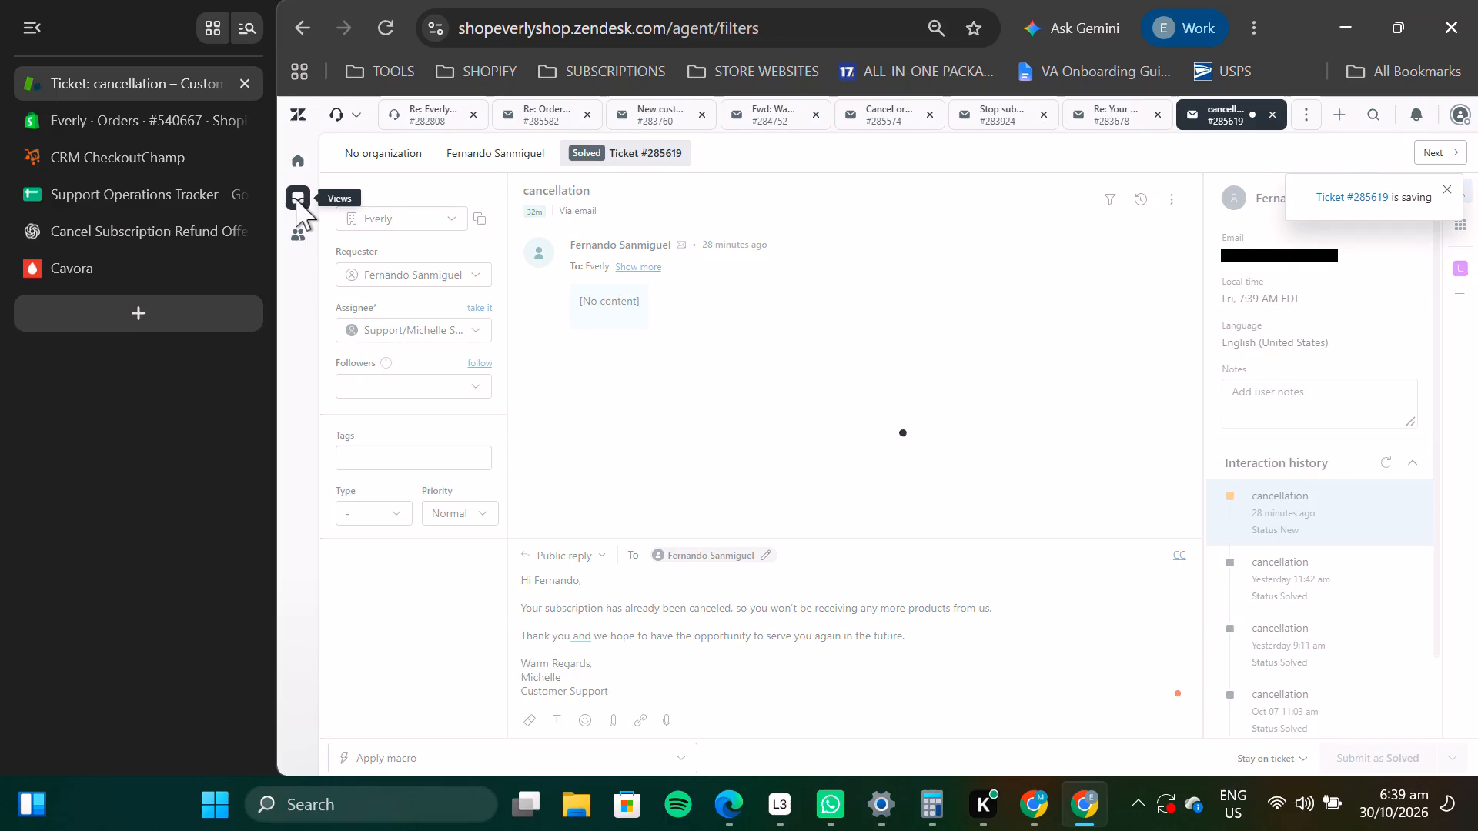
click(294, 159)
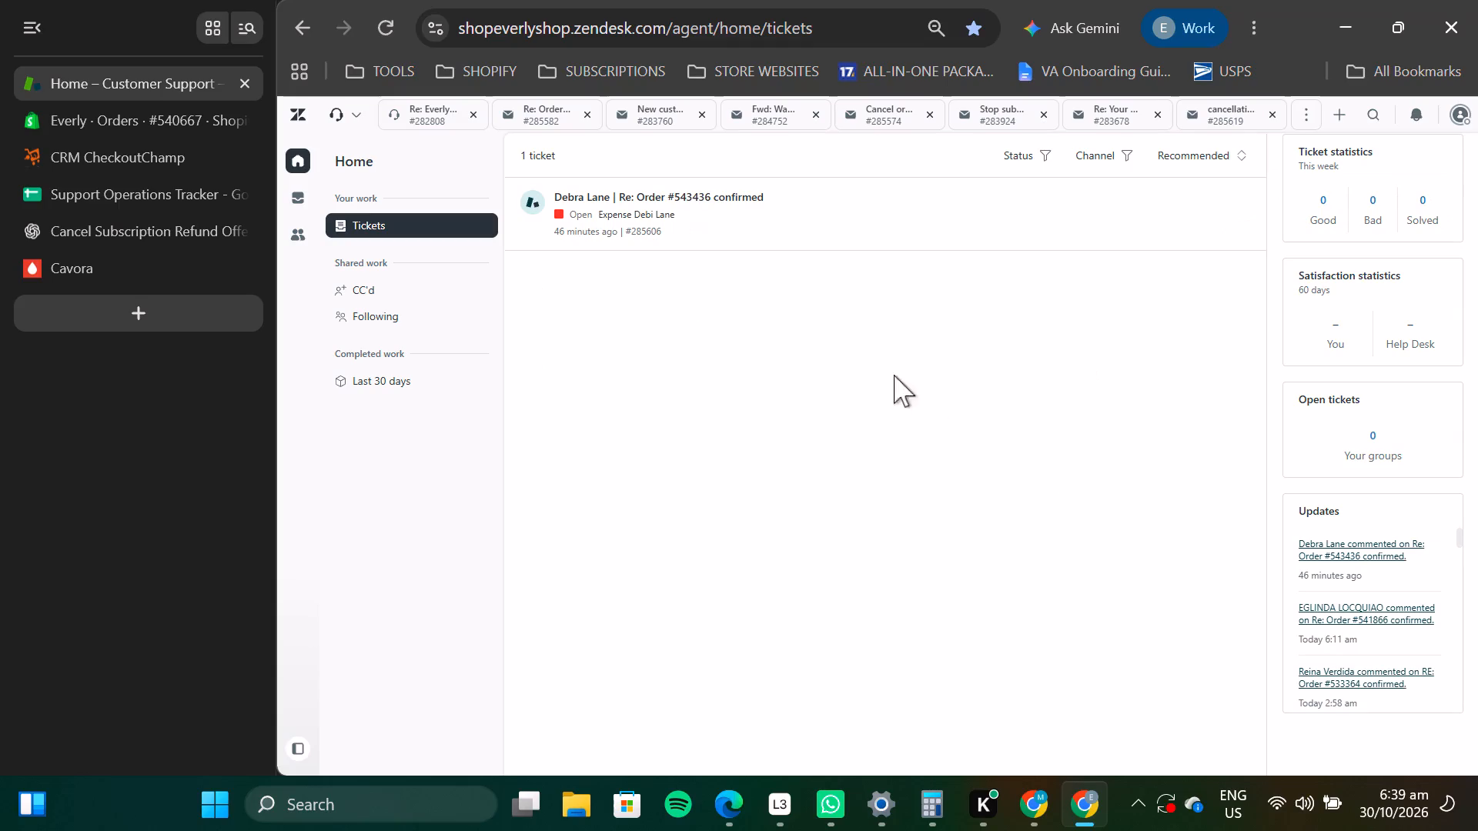
click(695, 224)
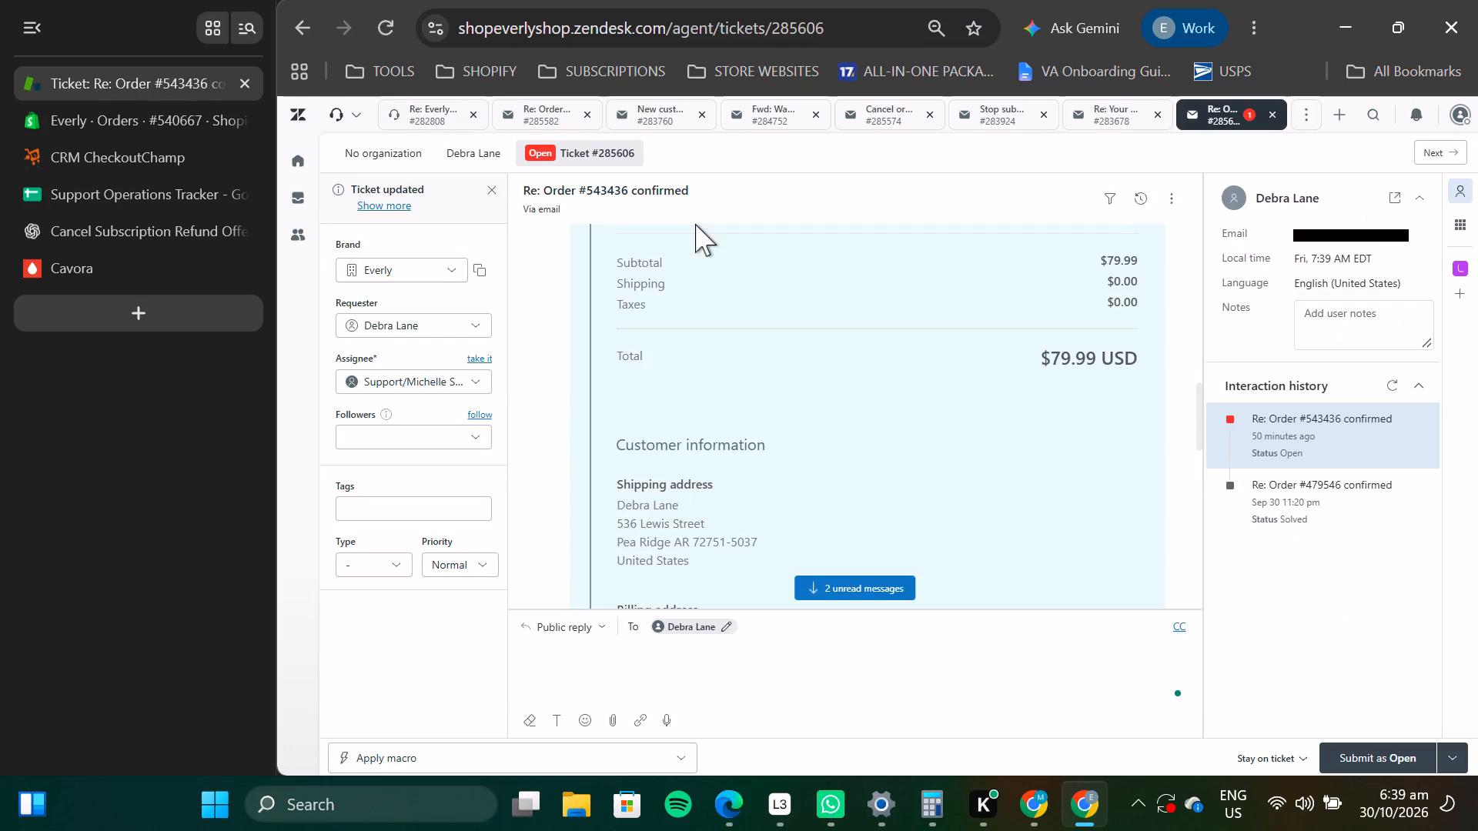
click(882, 588)
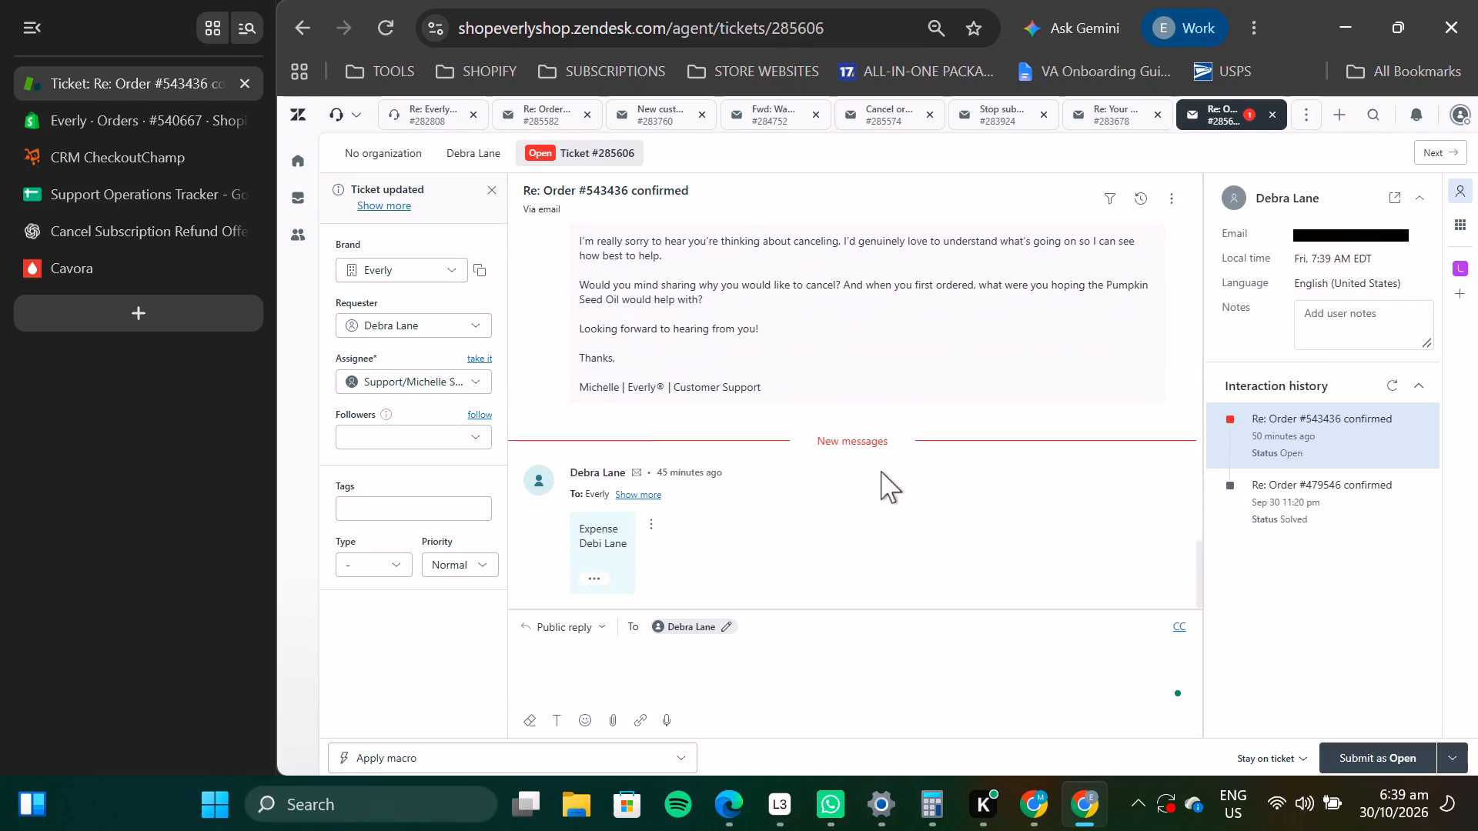
click(679, 752)
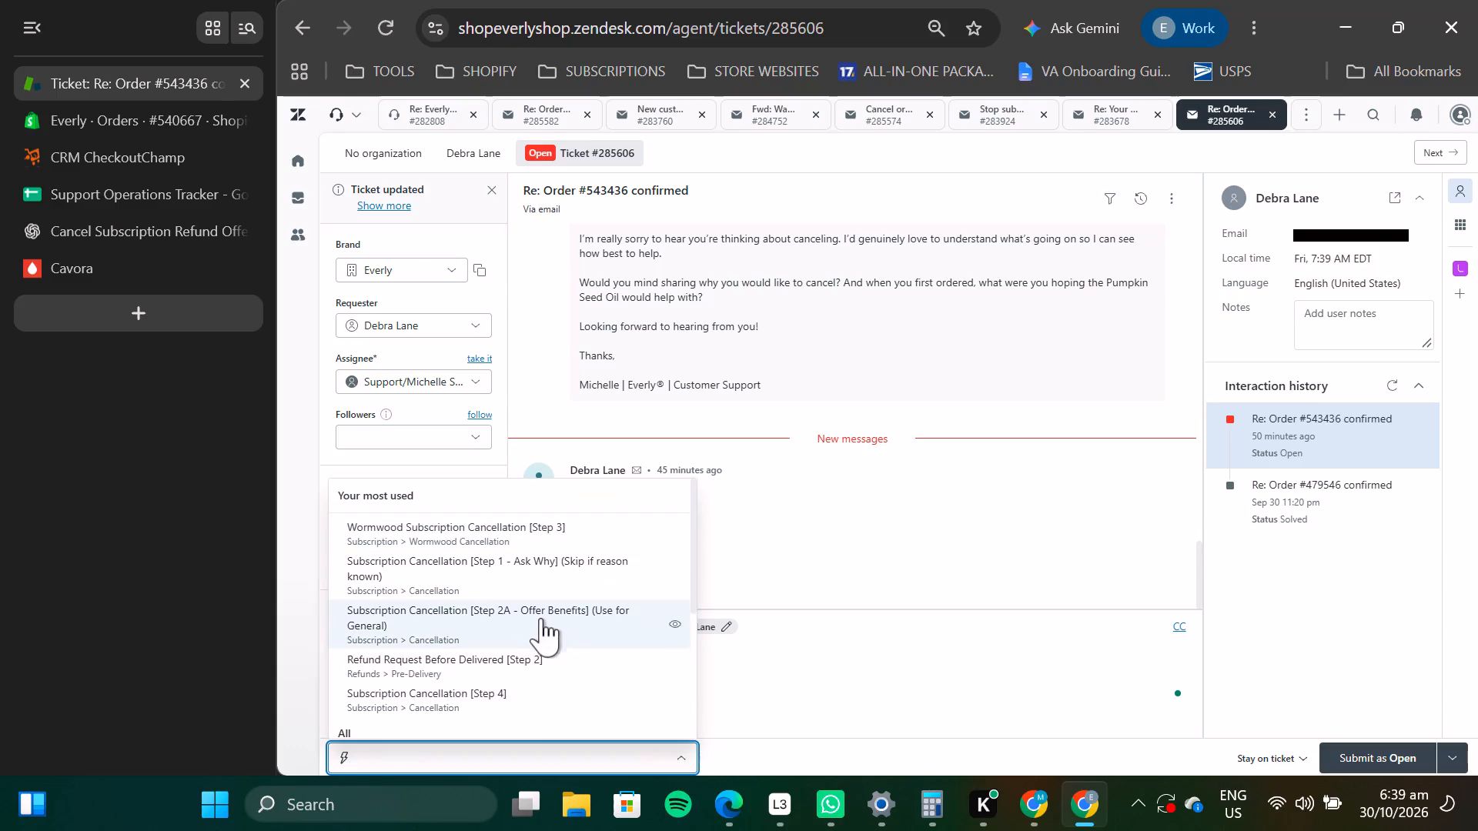
click(540, 612)
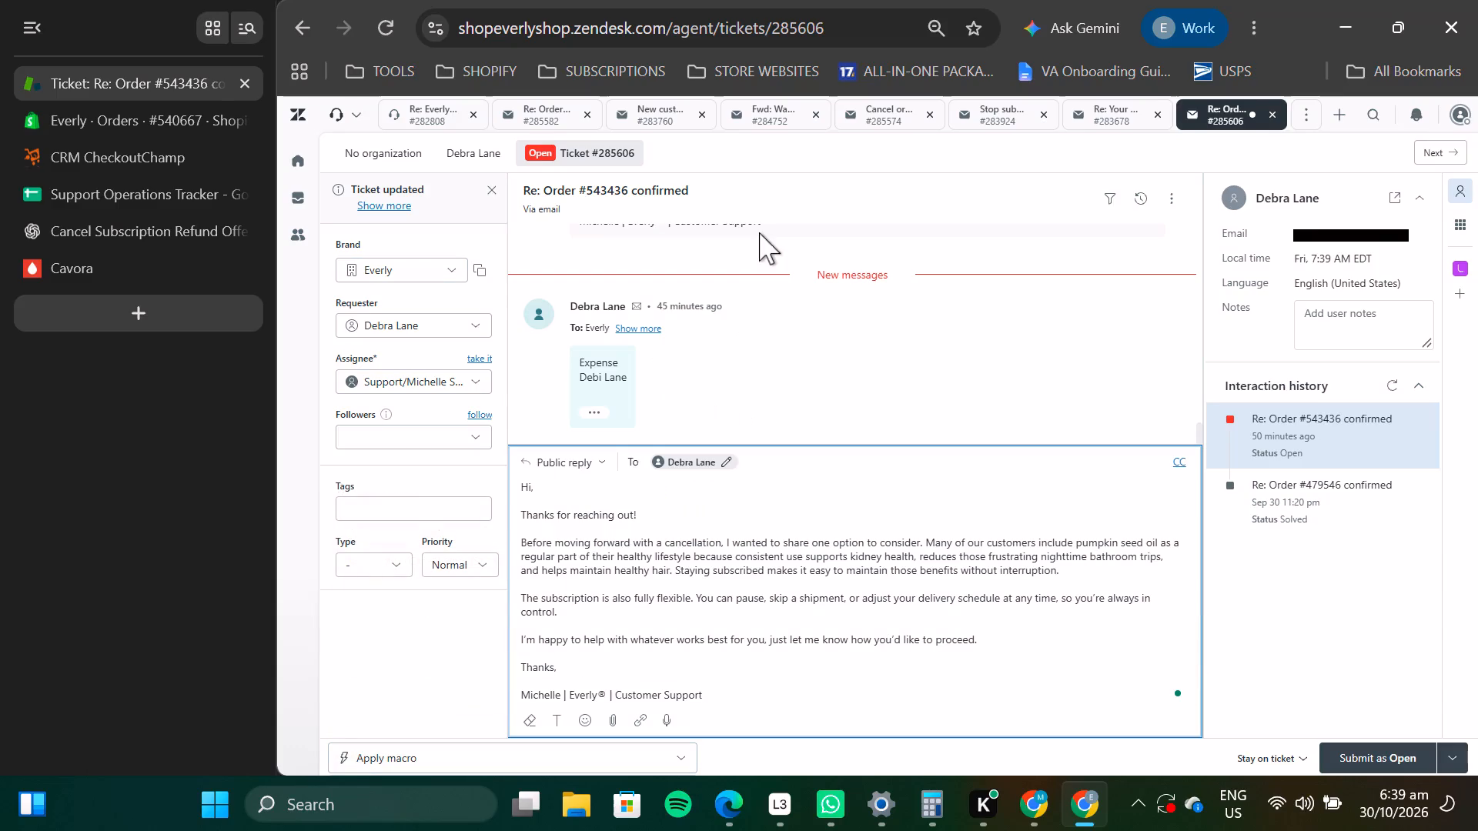
scroll(731, 353, up, 1)
scroll(707, 332, down, 1)
click(584, 484)
key(Left)
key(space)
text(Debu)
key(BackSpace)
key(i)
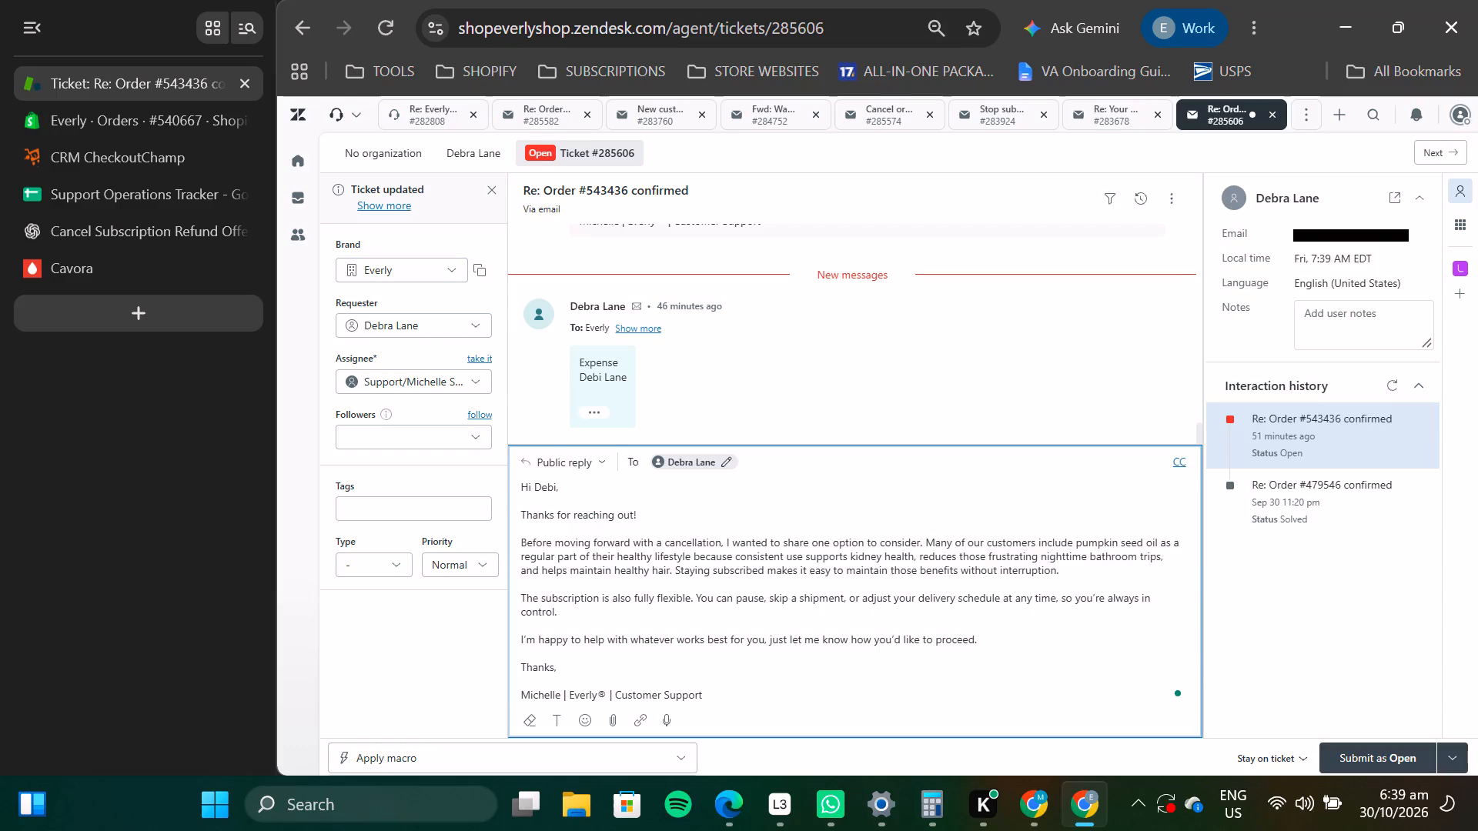
Take ticket #285606 as assignee and submit the reply with the status Solved.
click(476, 350)
double_click(476, 350)
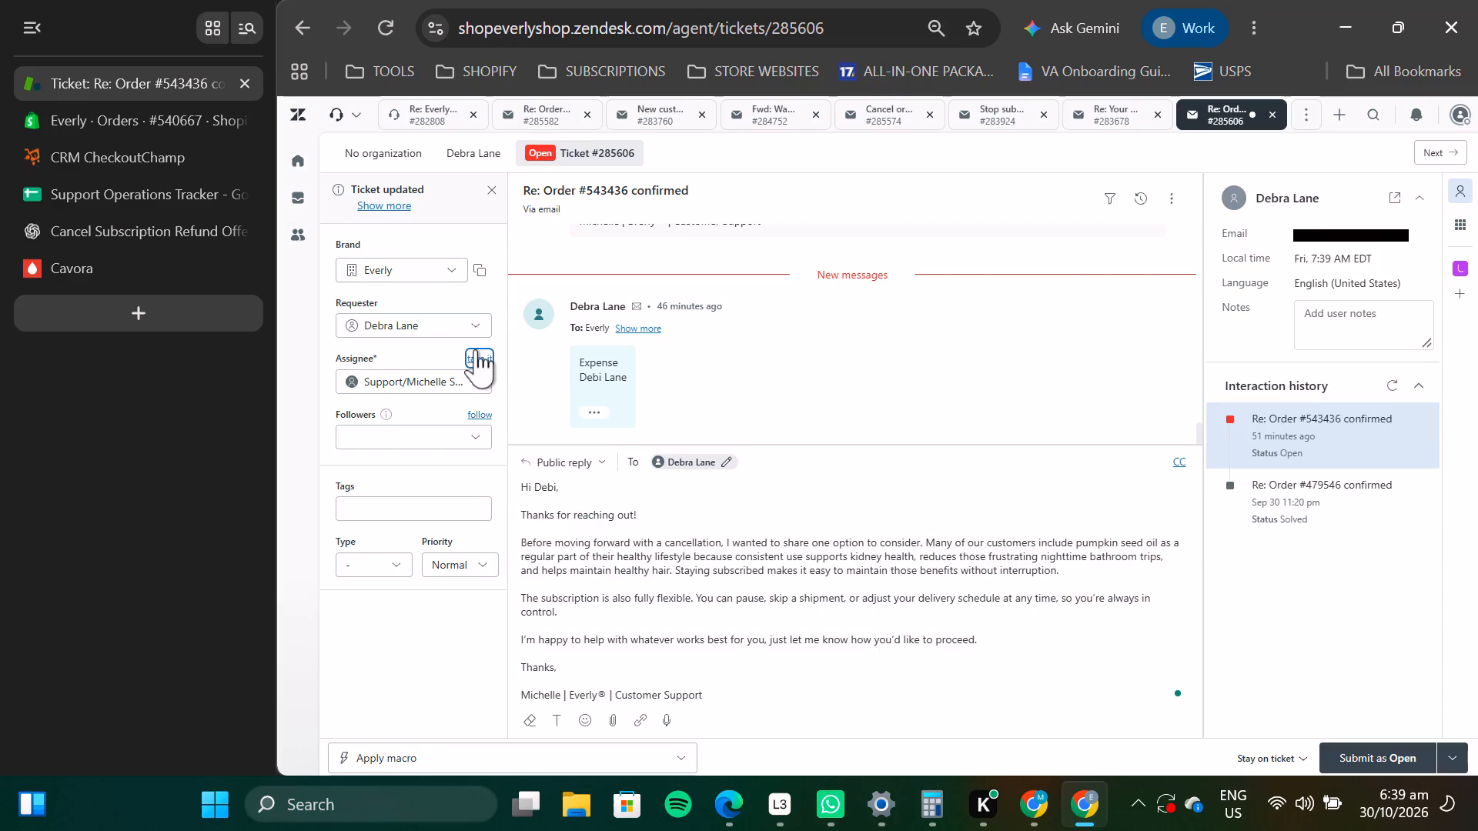
click(758, 542)
click(1456, 765)
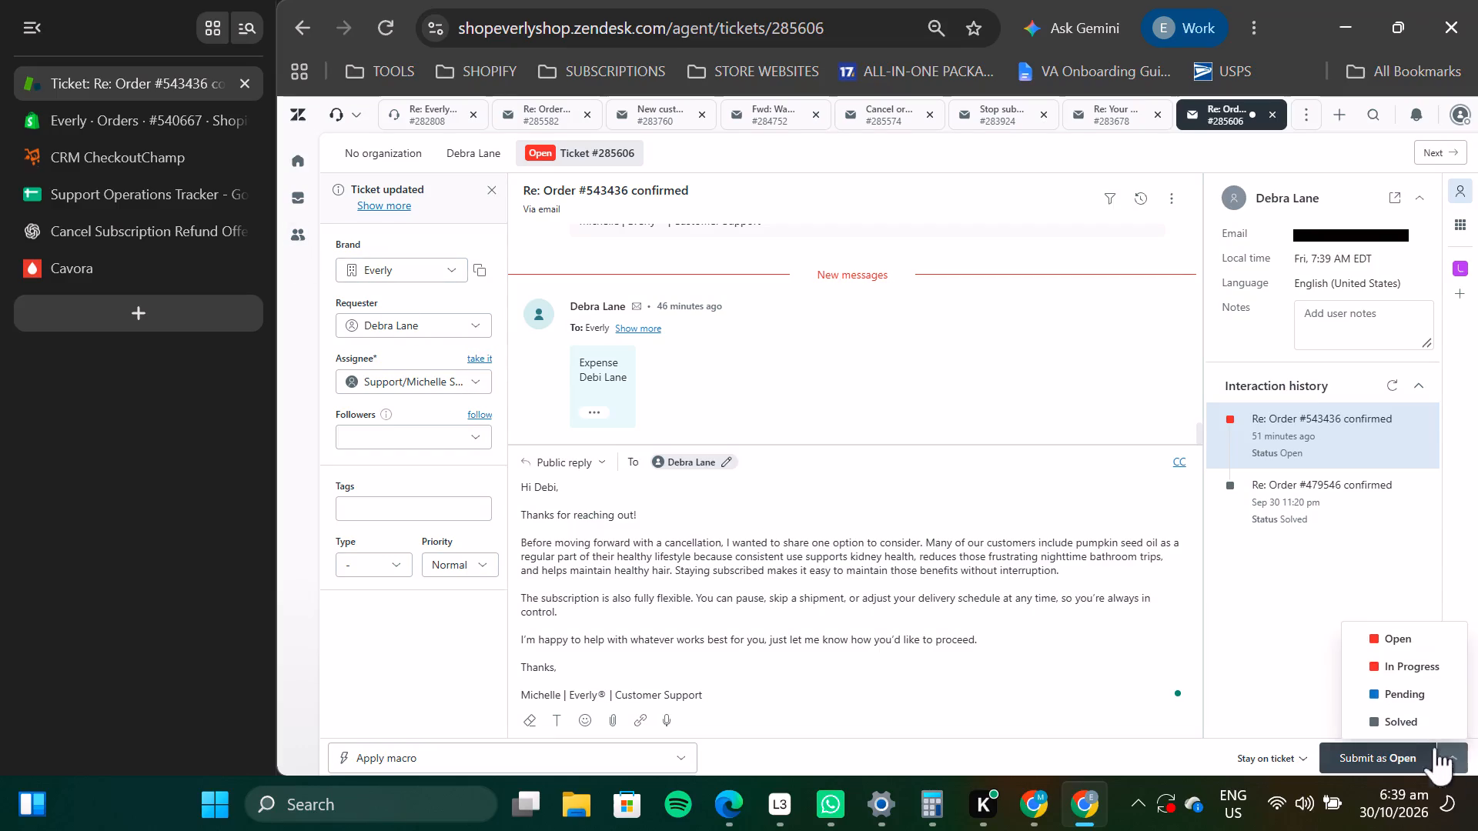
click(1413, 723)
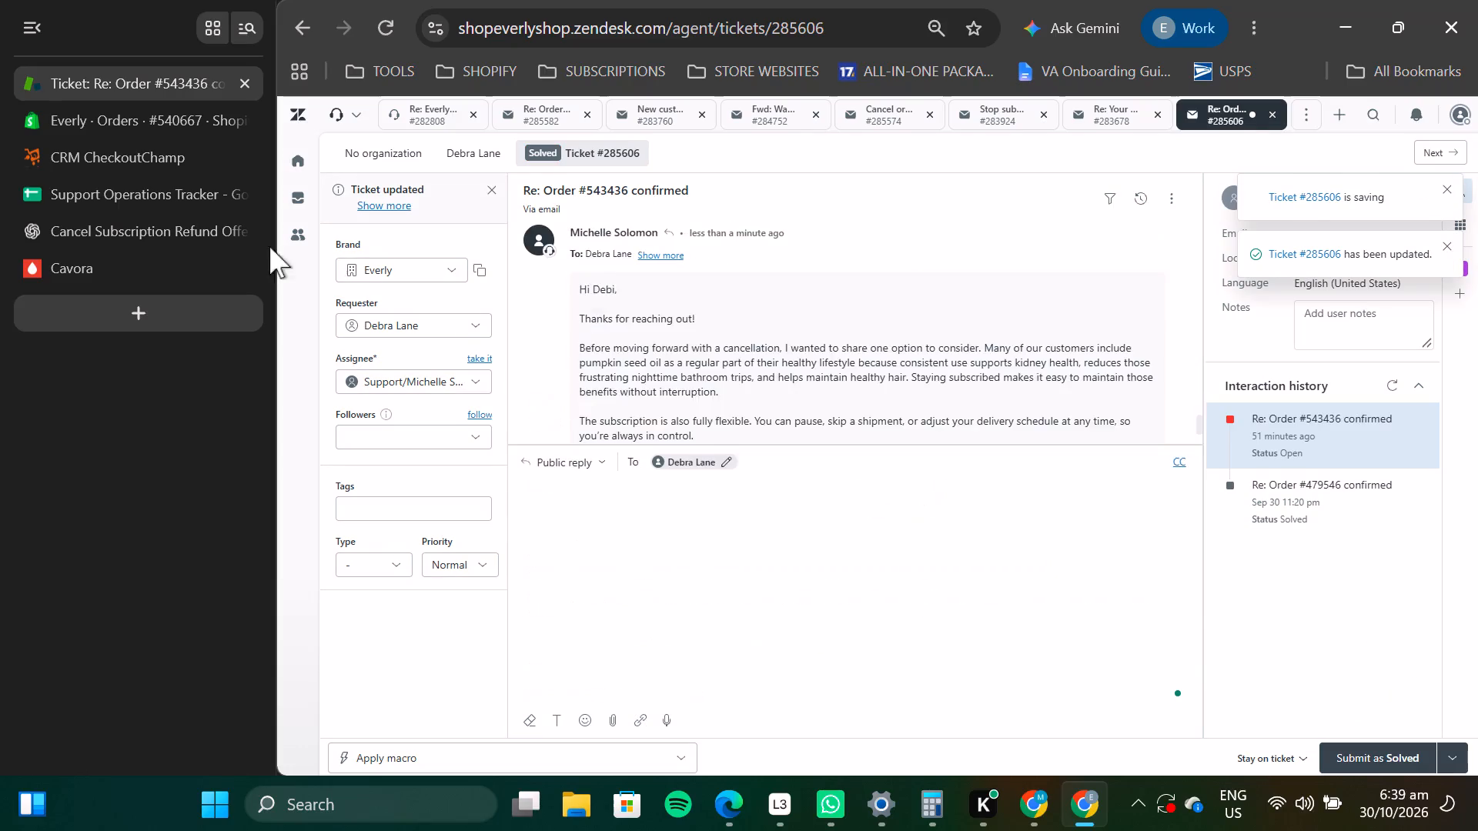
click(298, 190)
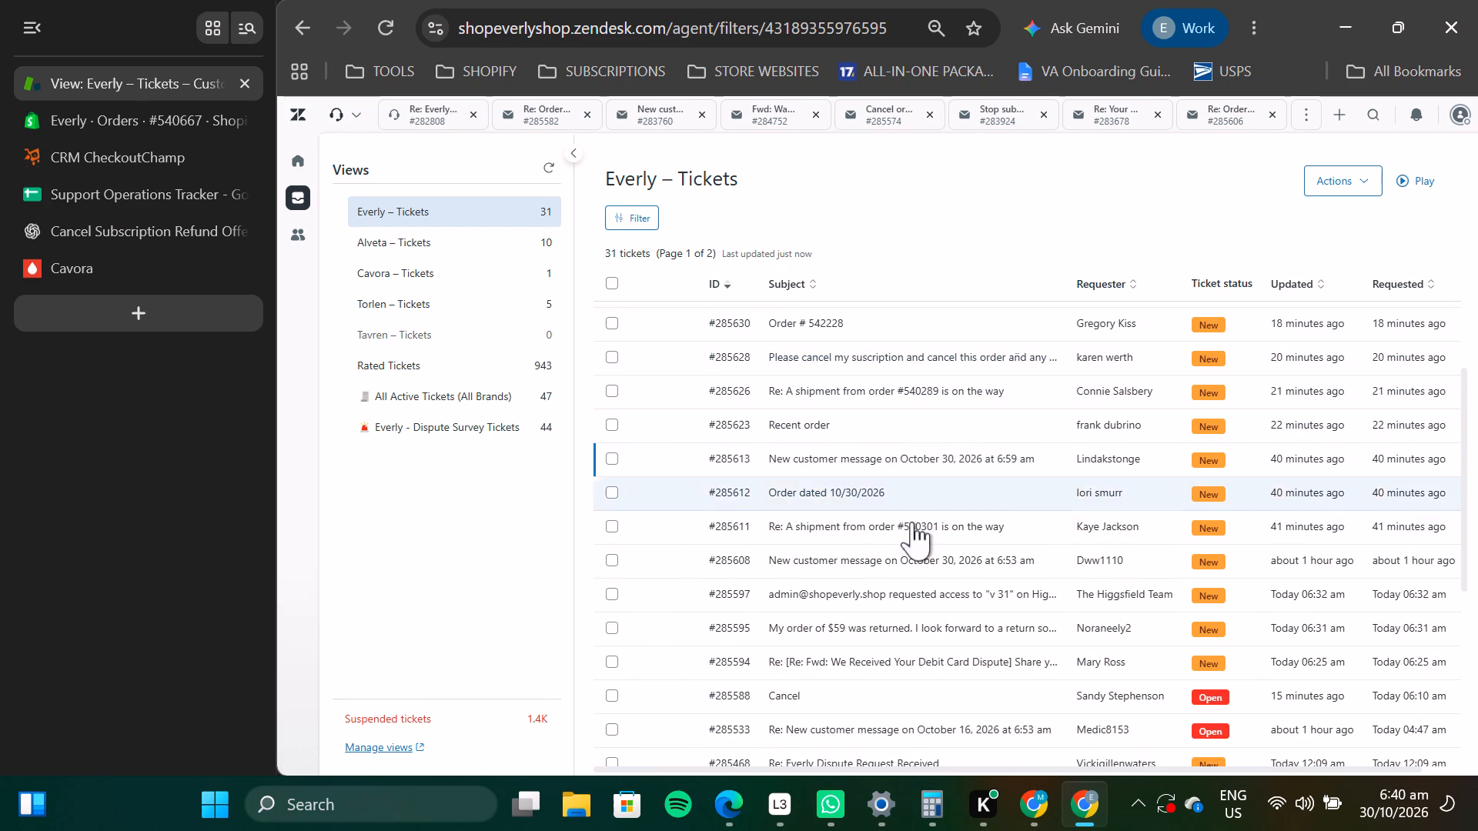
click(808, 362)
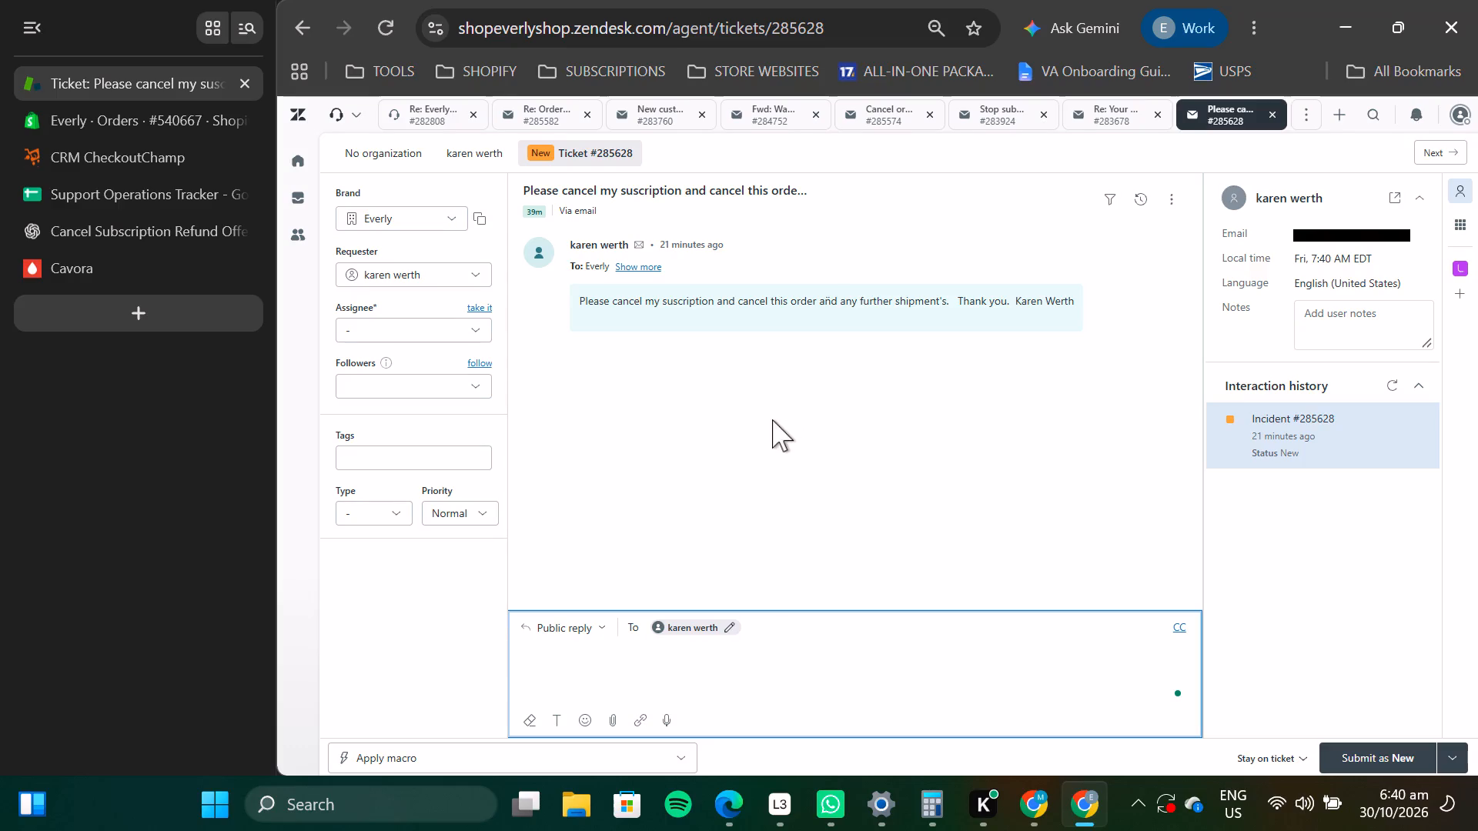
Insert the Subscription Cancellation [Step 1 - Ask Why] macro in ticket #285628's reply.
click(677, 758)
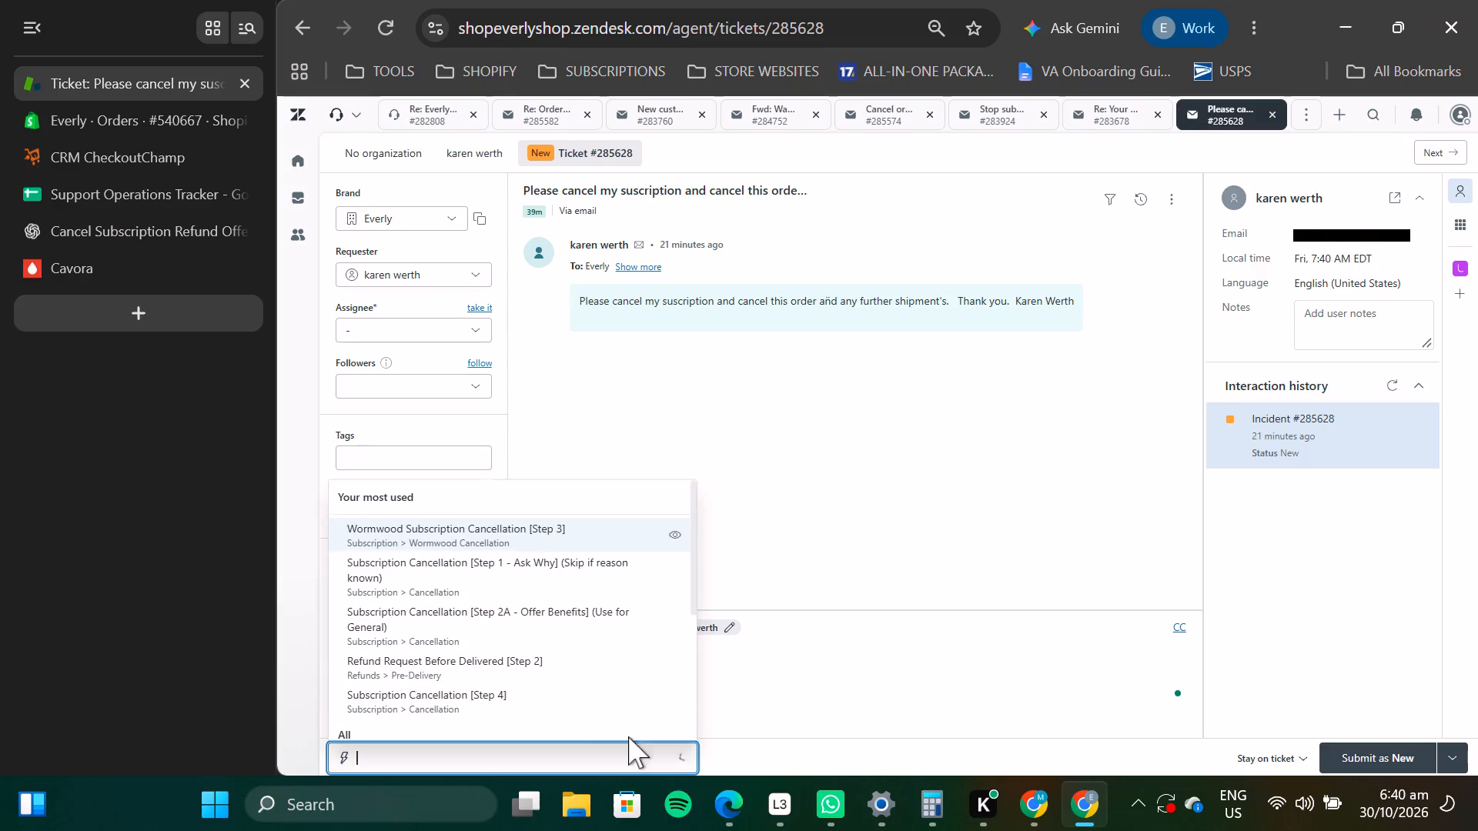
click(495, 558)
click(1434, 230)
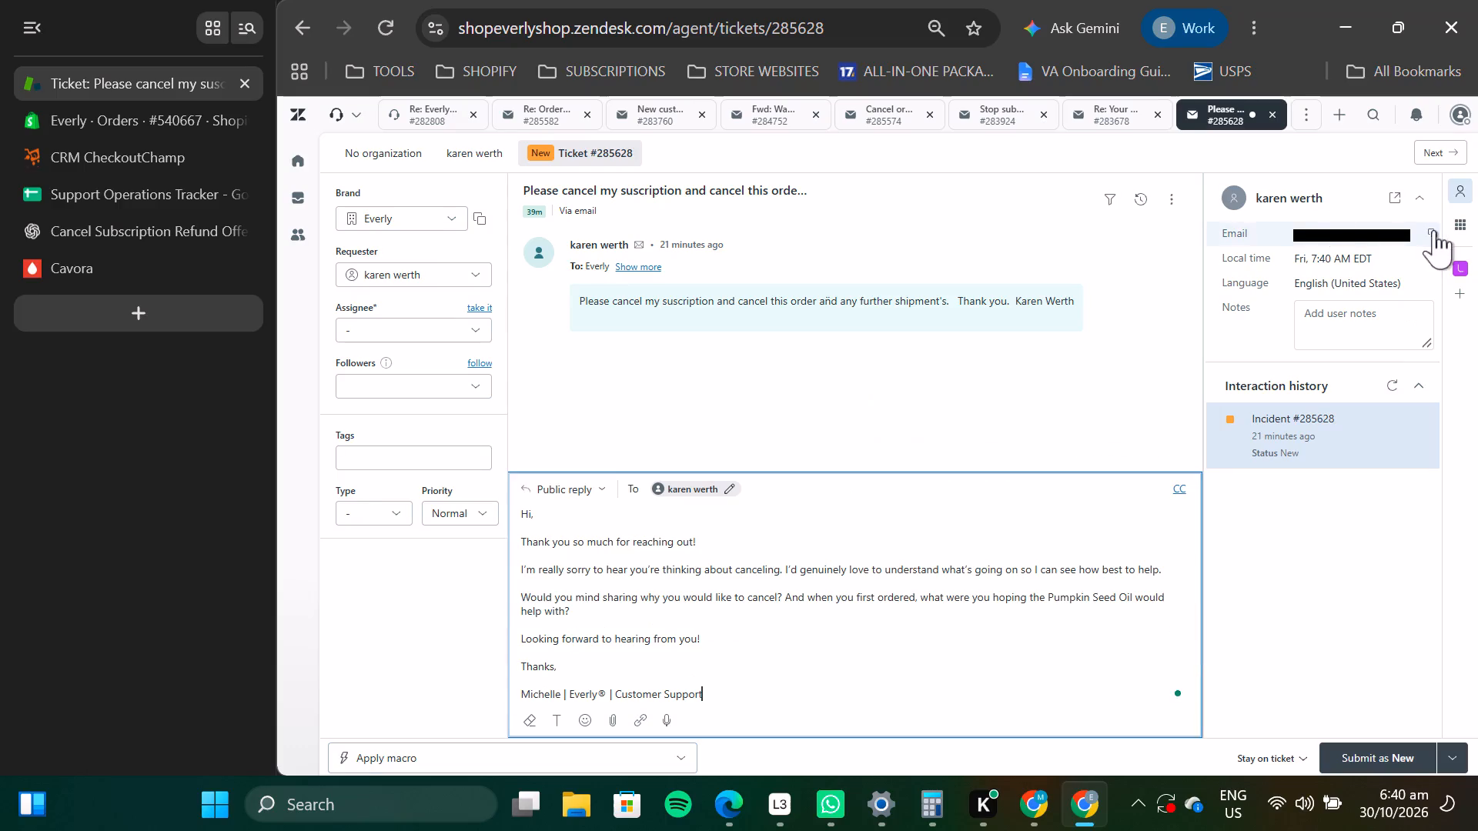
click(132, 131)
click(356, 162)
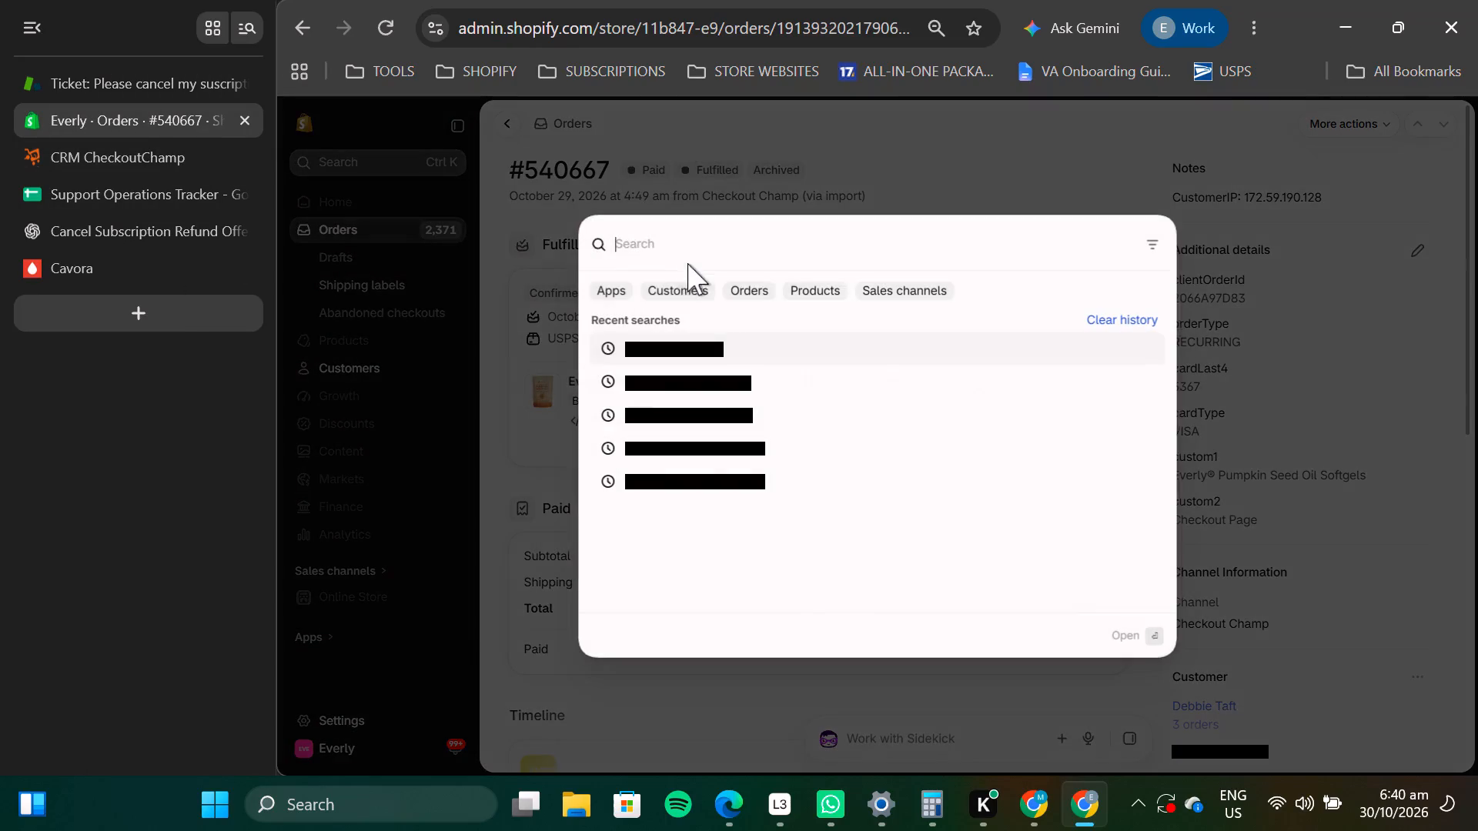
right_click(662, 245)
click(729, 525)
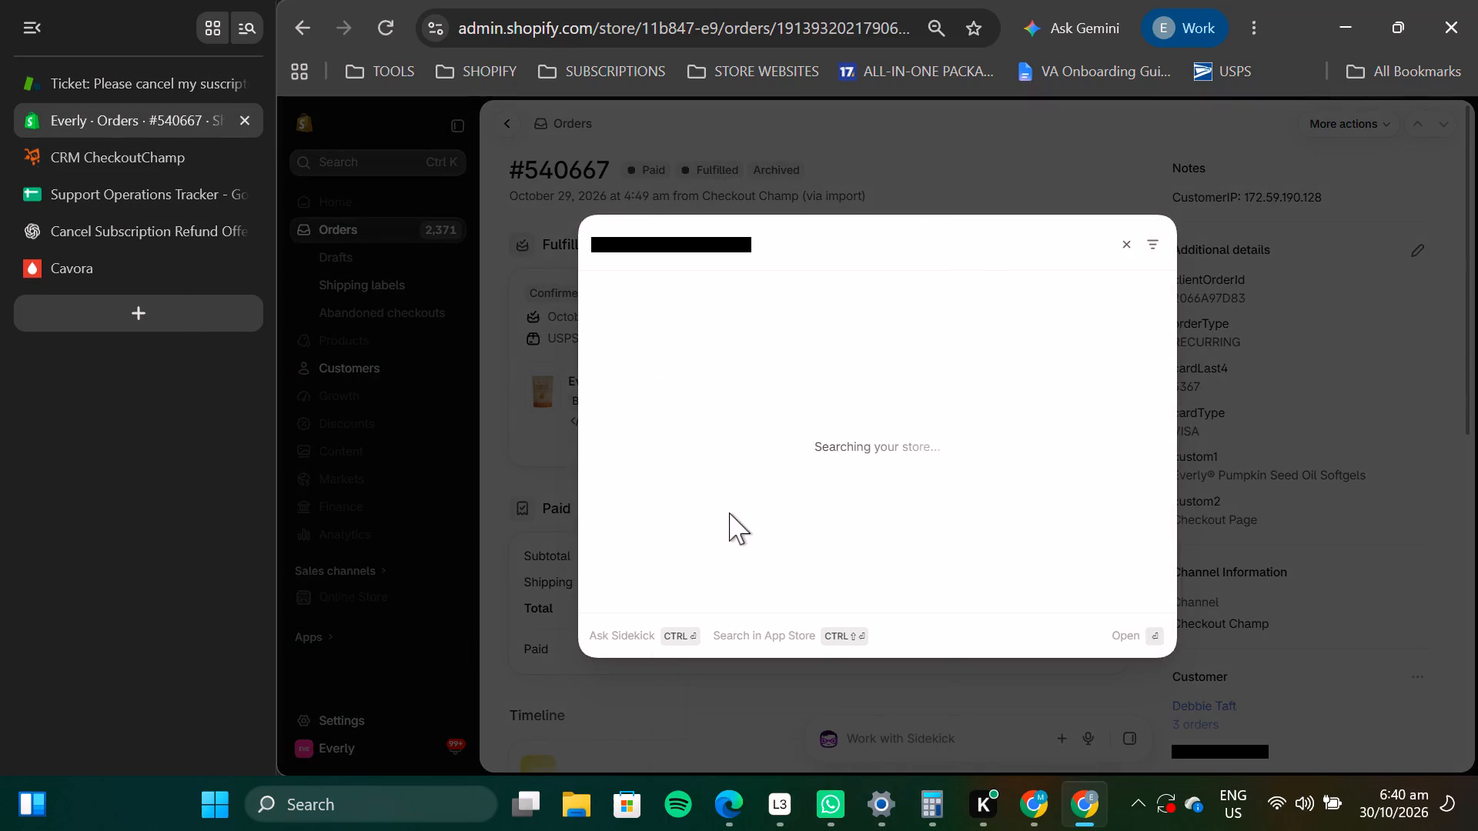
click(701, 397)
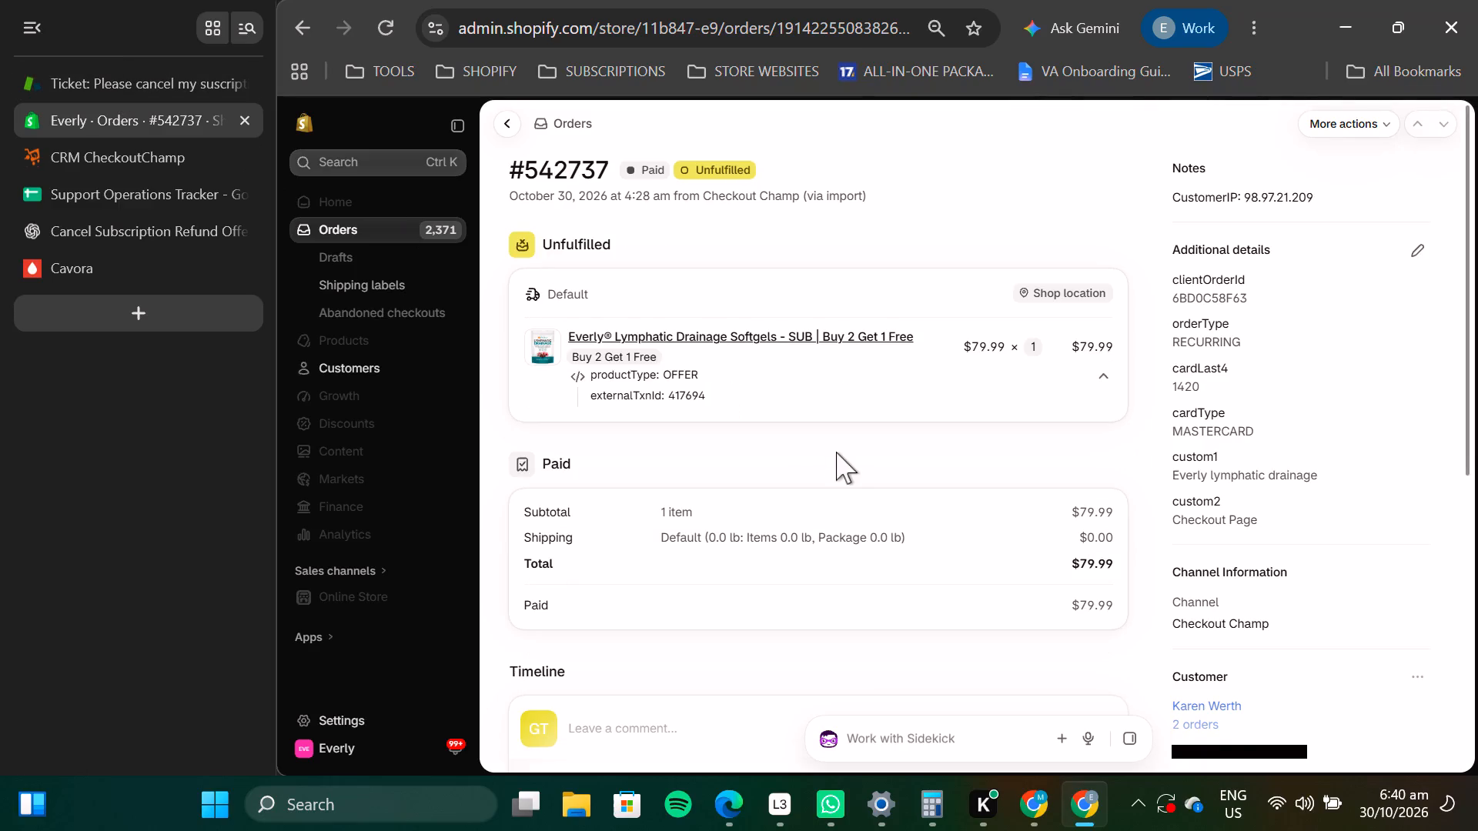
click(120, 78)
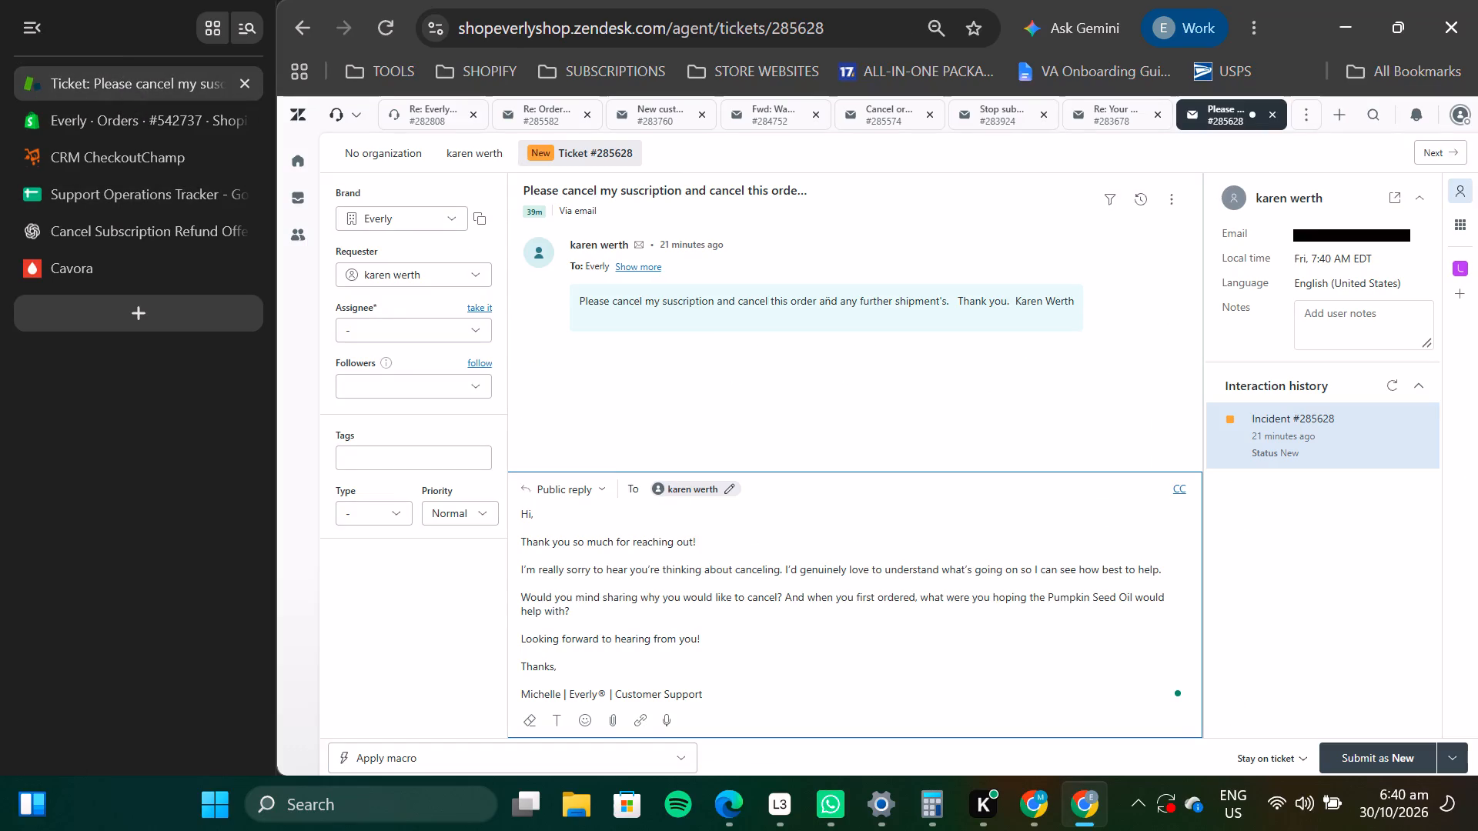
click(569, 512)
key(Left)
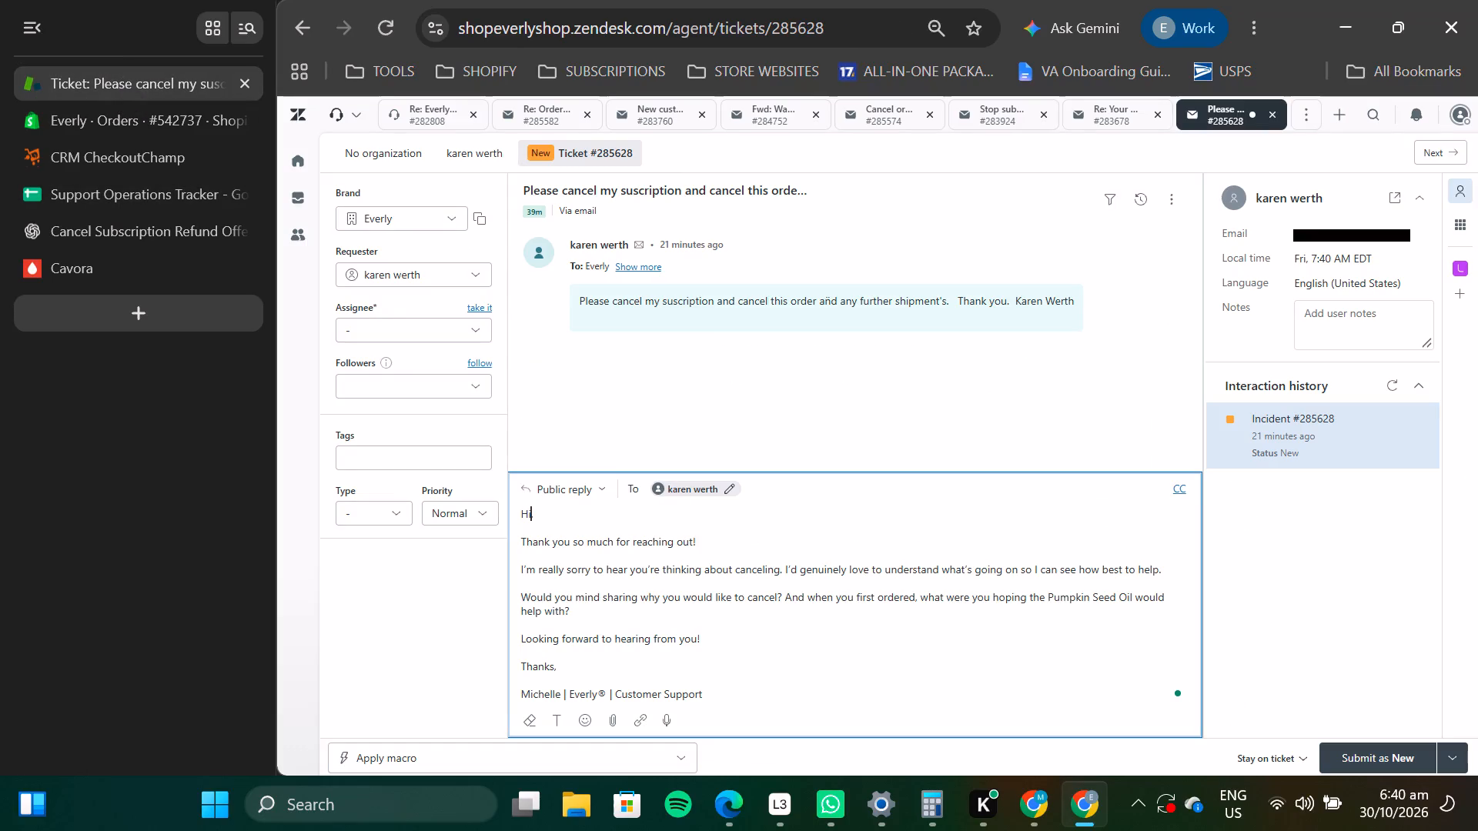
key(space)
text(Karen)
click(156, 116)
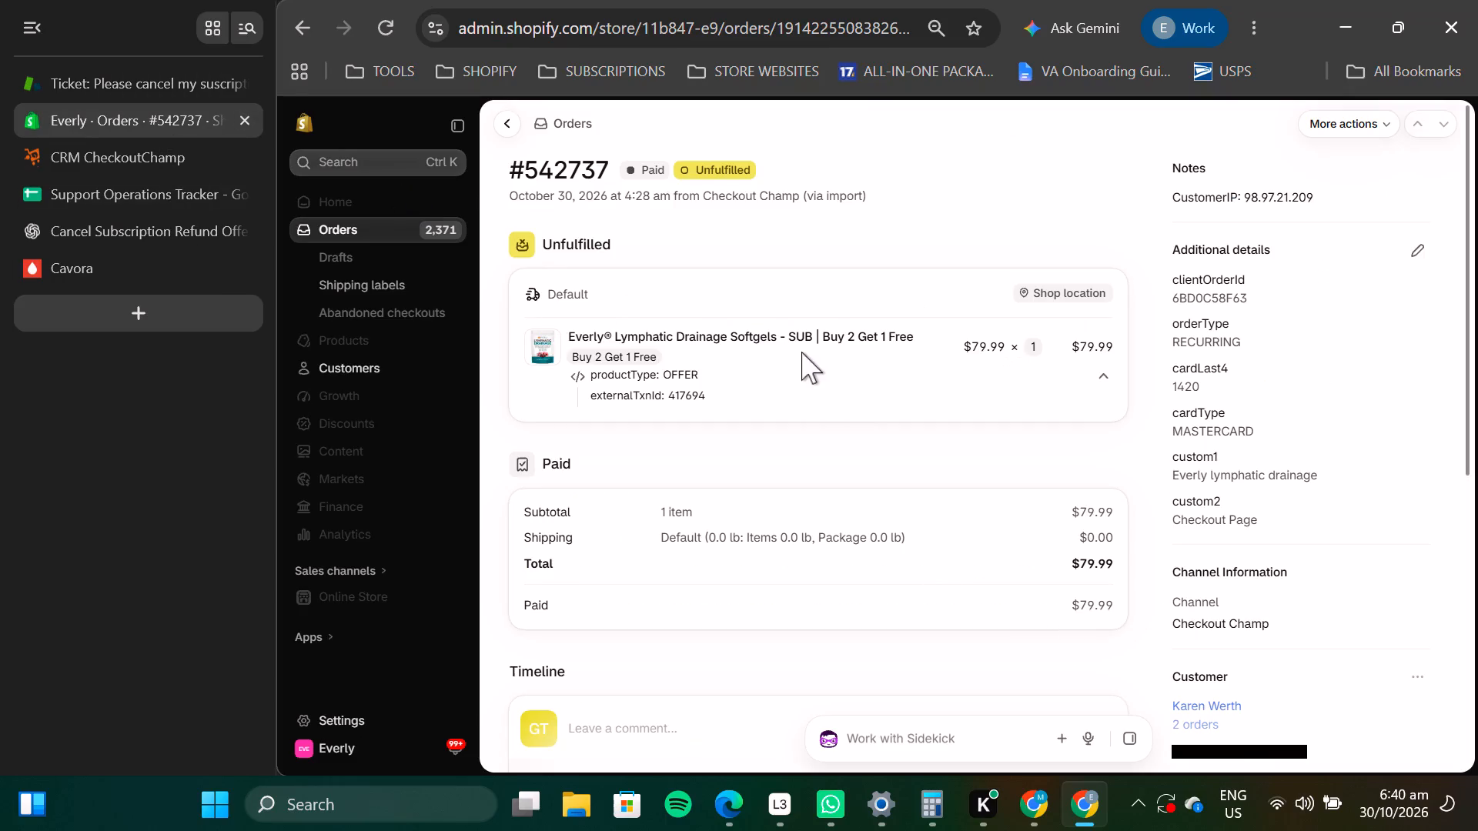
drag(781, 330, 617, 320)
drag(617, 320, 611, 289)
drag(616, 322, 632, 322)
drag(632, 322, 774, 333)
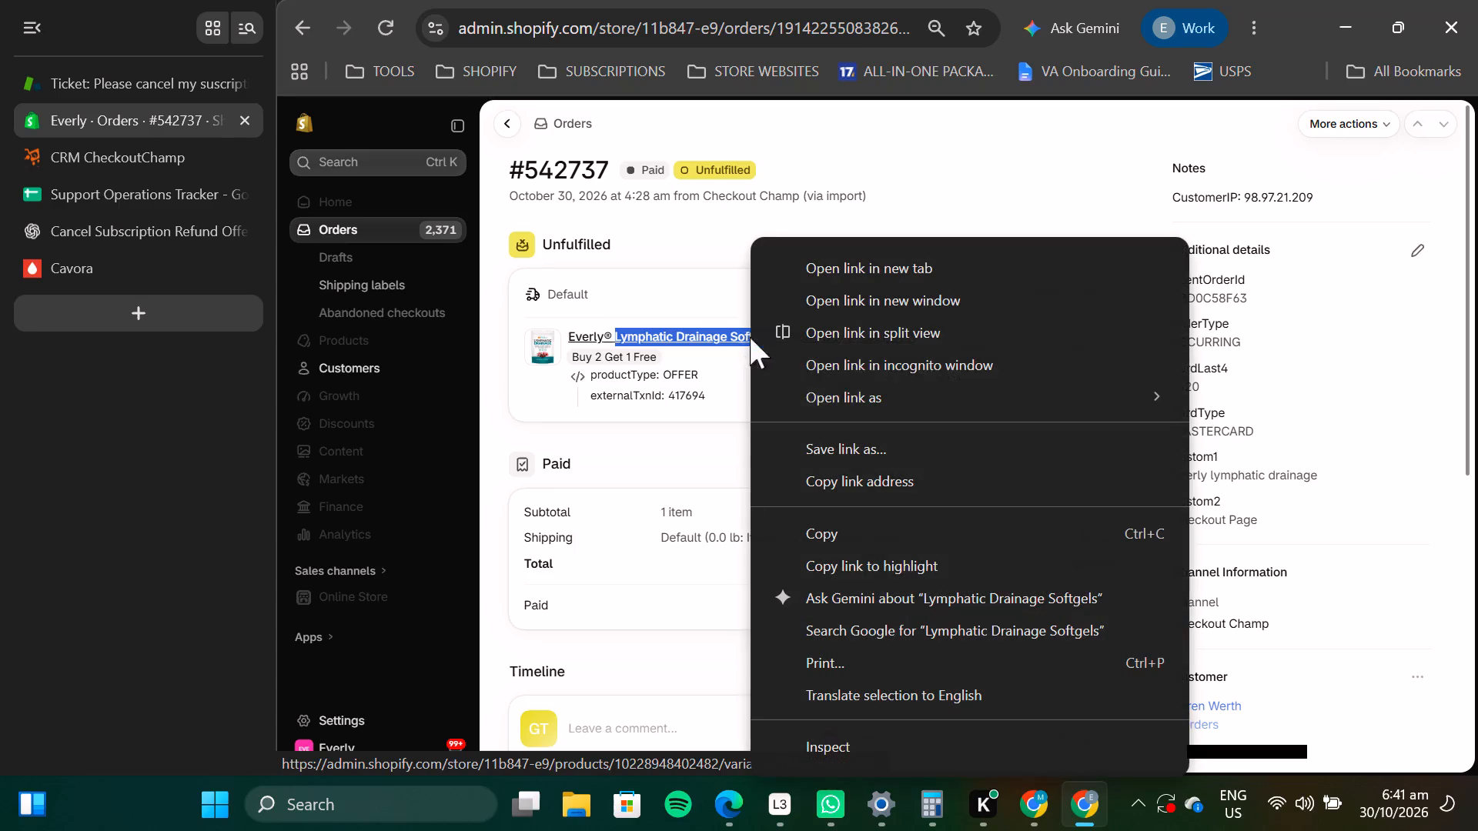
click(864, 538)
click(175, 68)
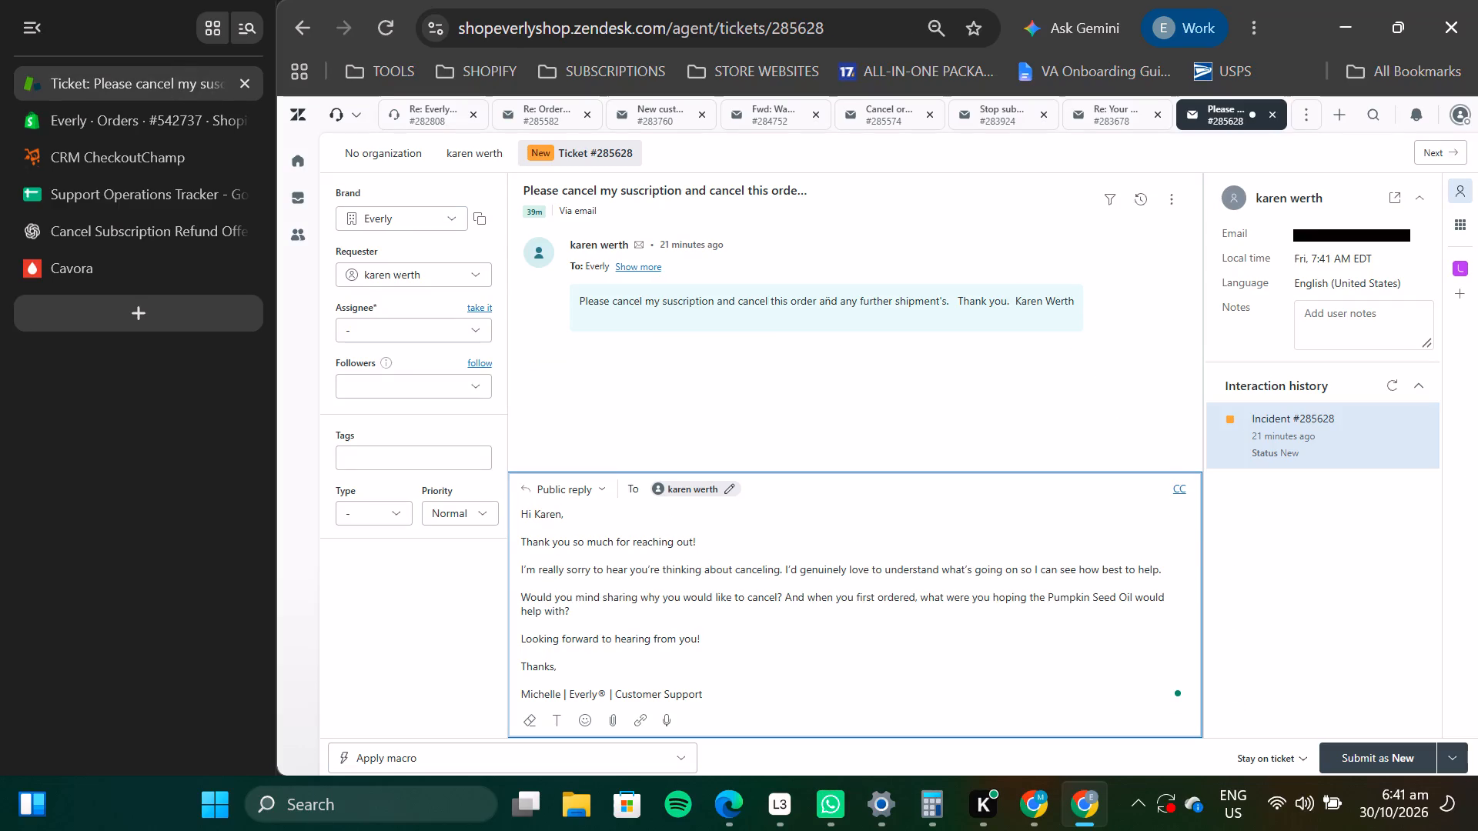
drag(1046, 592, 1068, 603)
drag(1068, 603, 1134, 594)
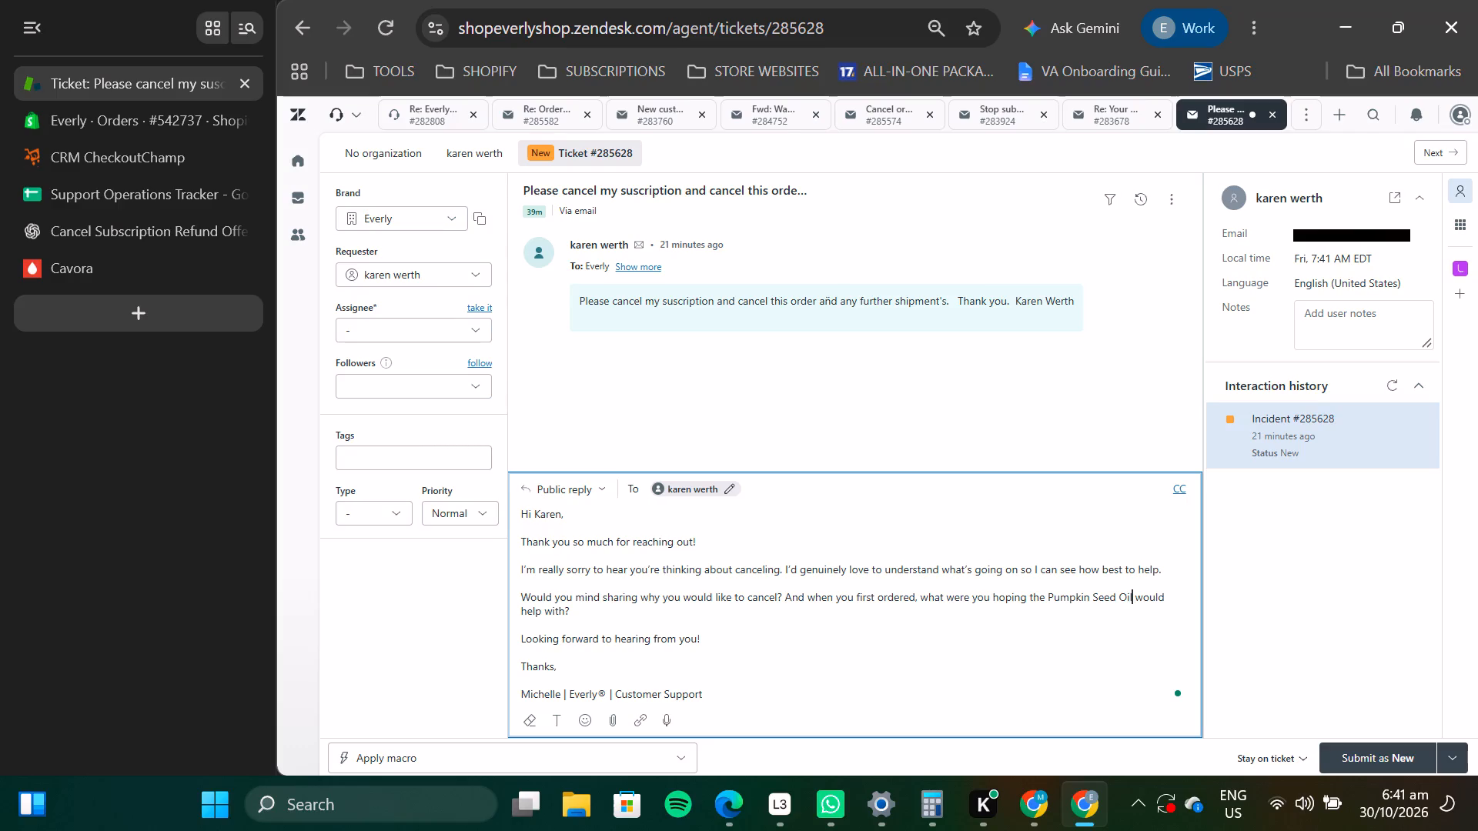
click(1048, 596)
drag(1047, 596, 1133, 594)
right_click(1105, 596)
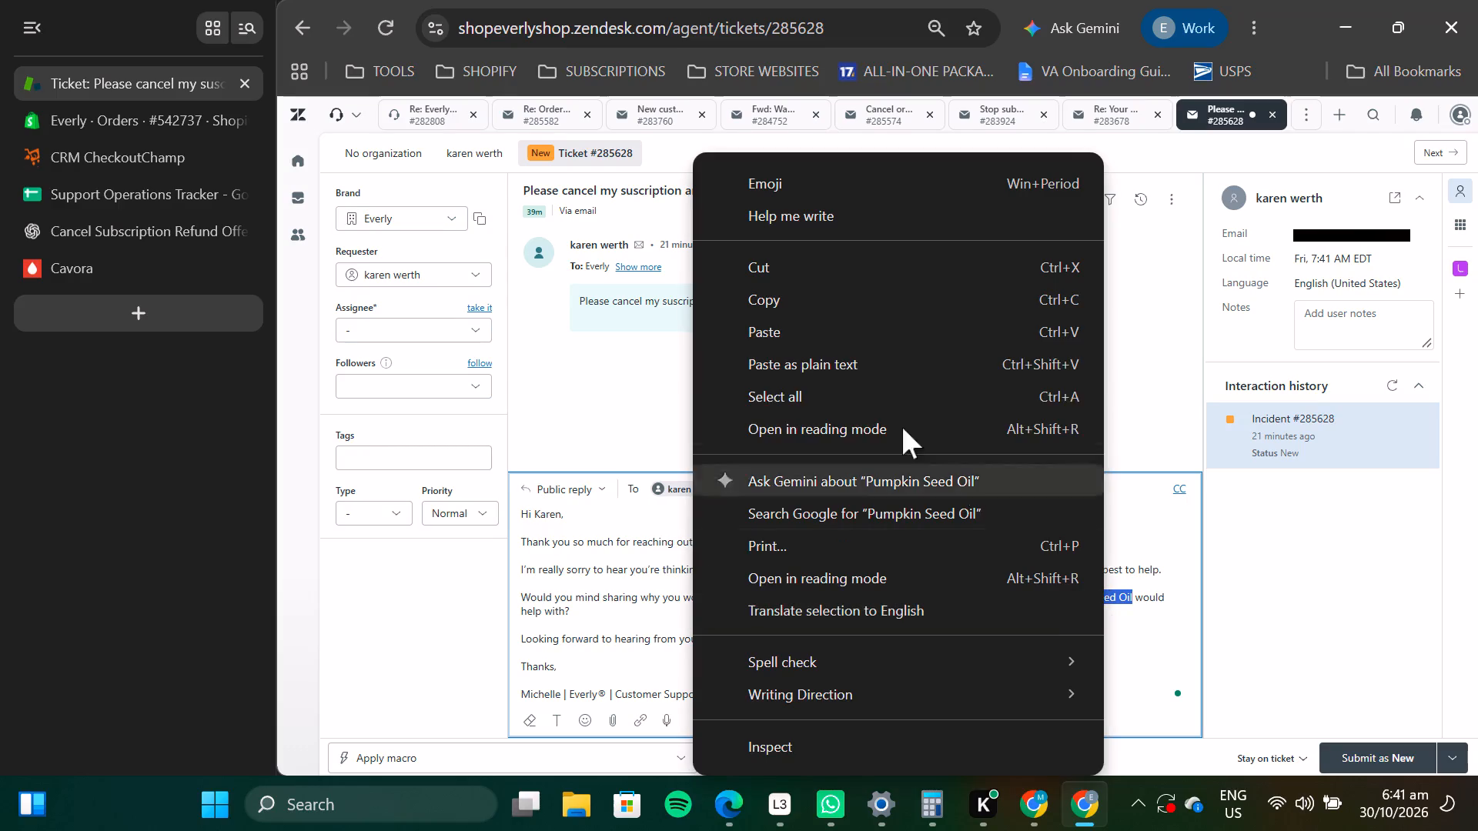
click(842, 359)
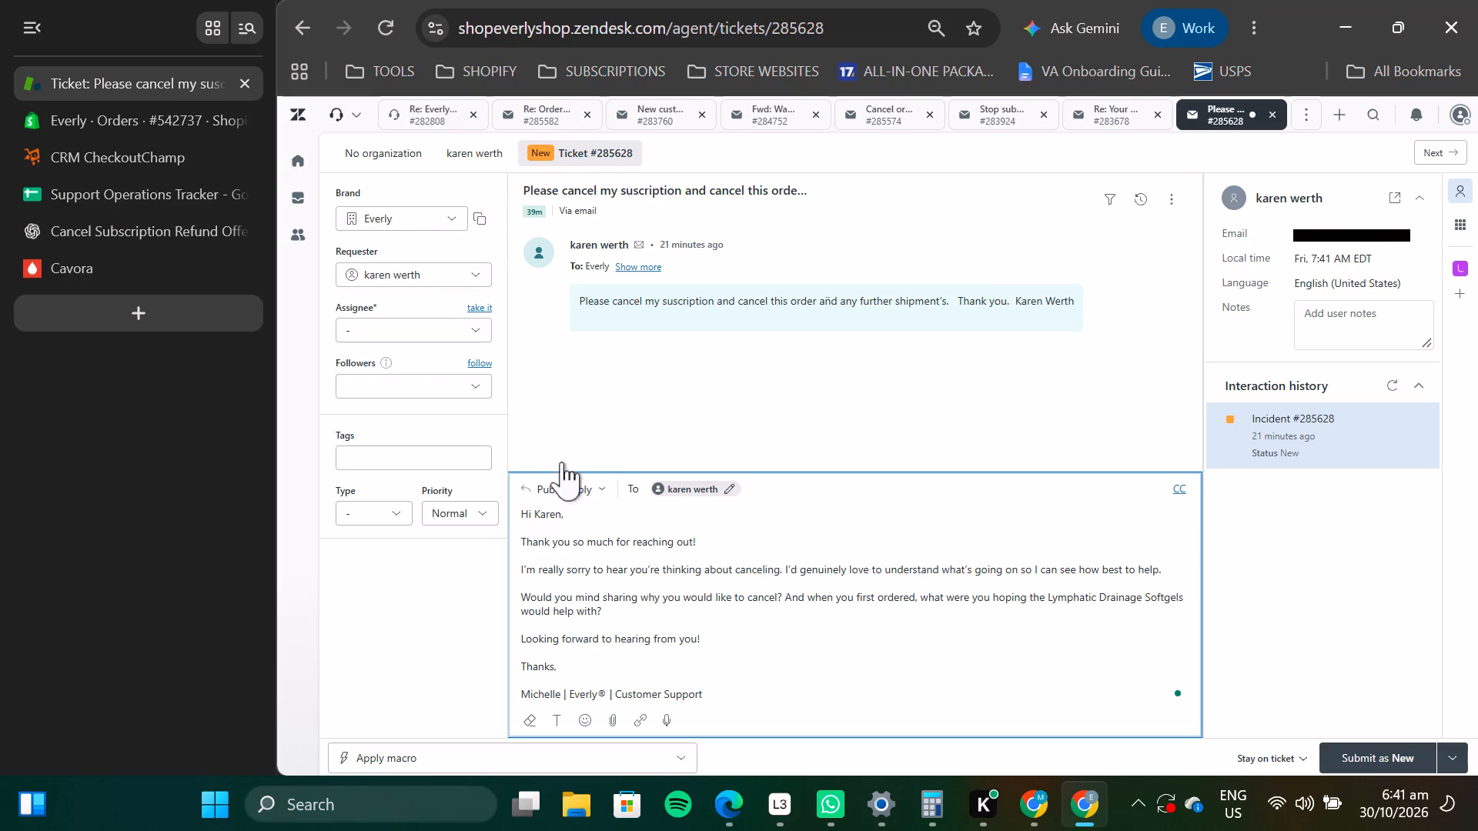
Take ticket #285628 as assignee and submit the reply with the status Solved.
click(473, 298)
triple_click(472, 302)
click(955, 617)
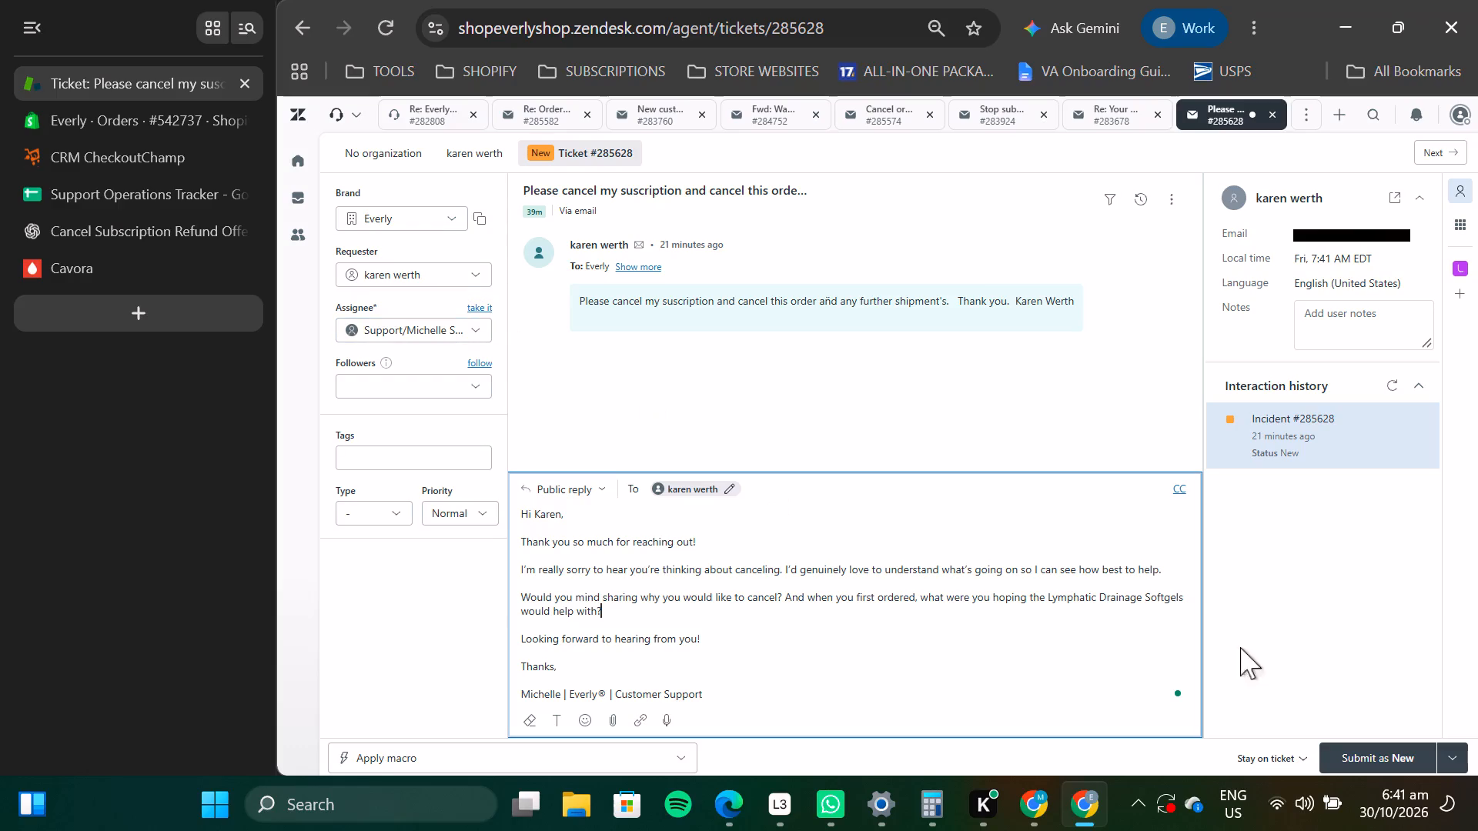
click(1456, 753)
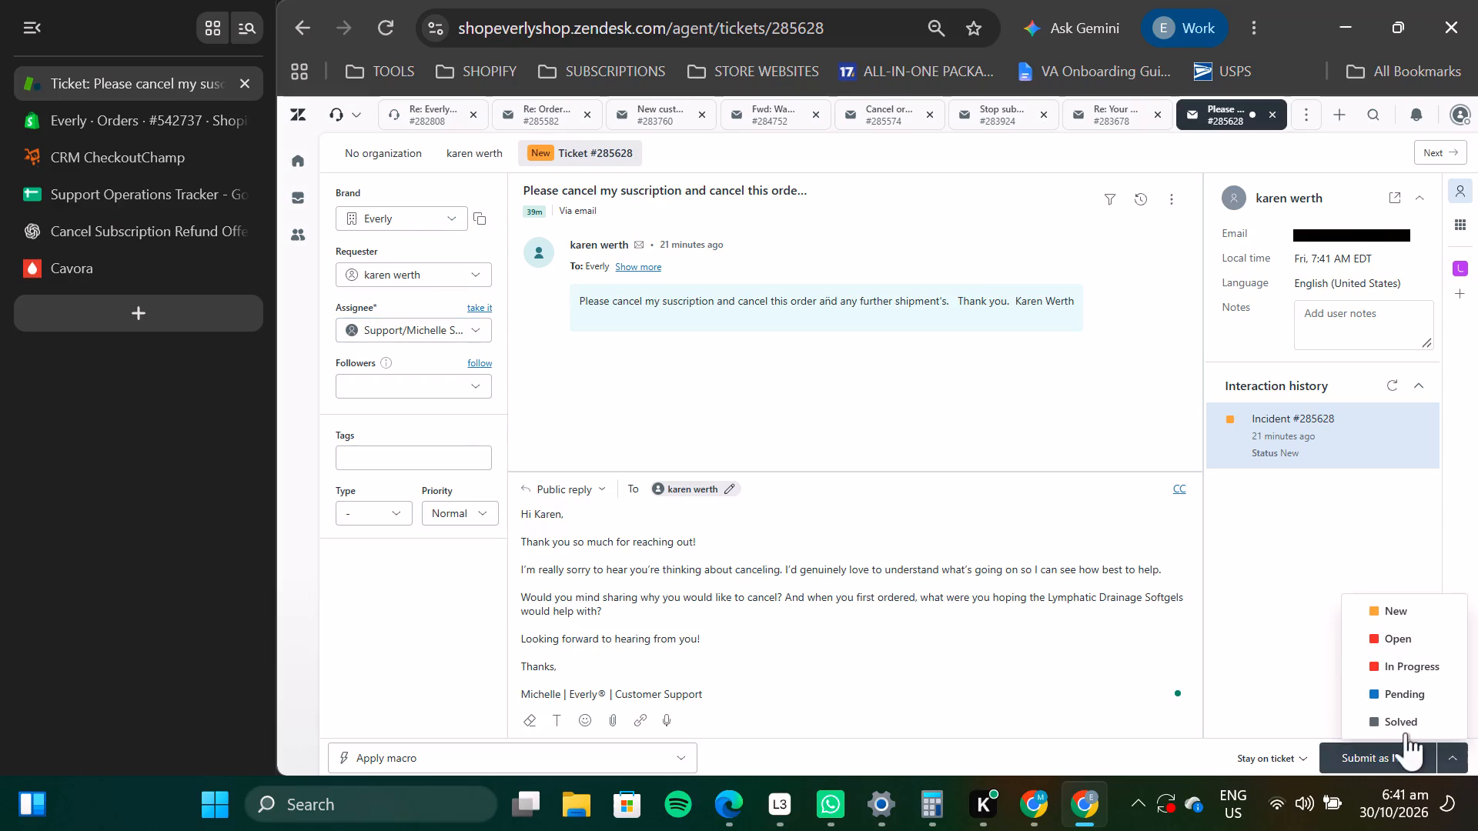
click(1405, 728)
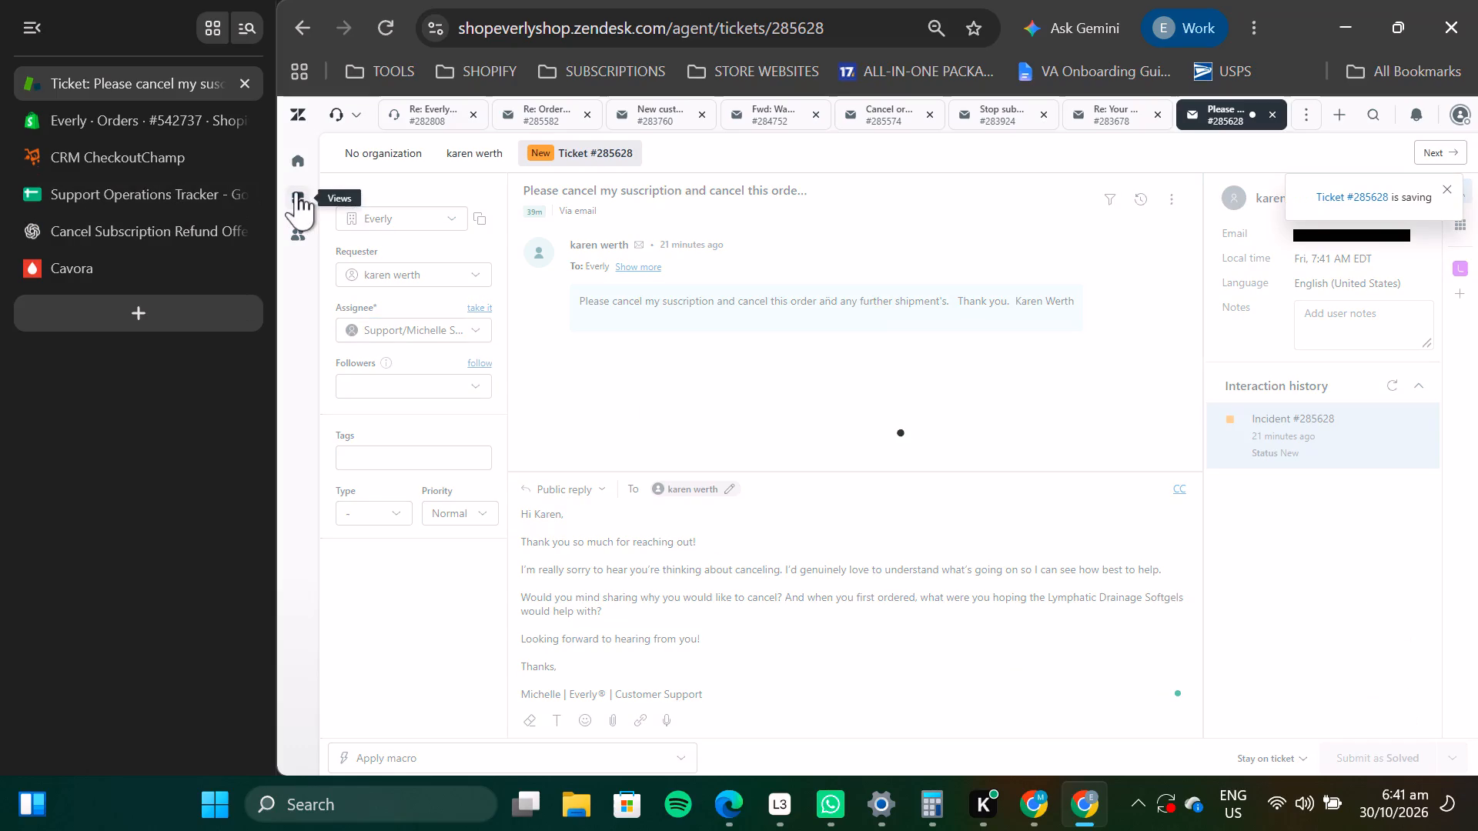
click(296, 192)
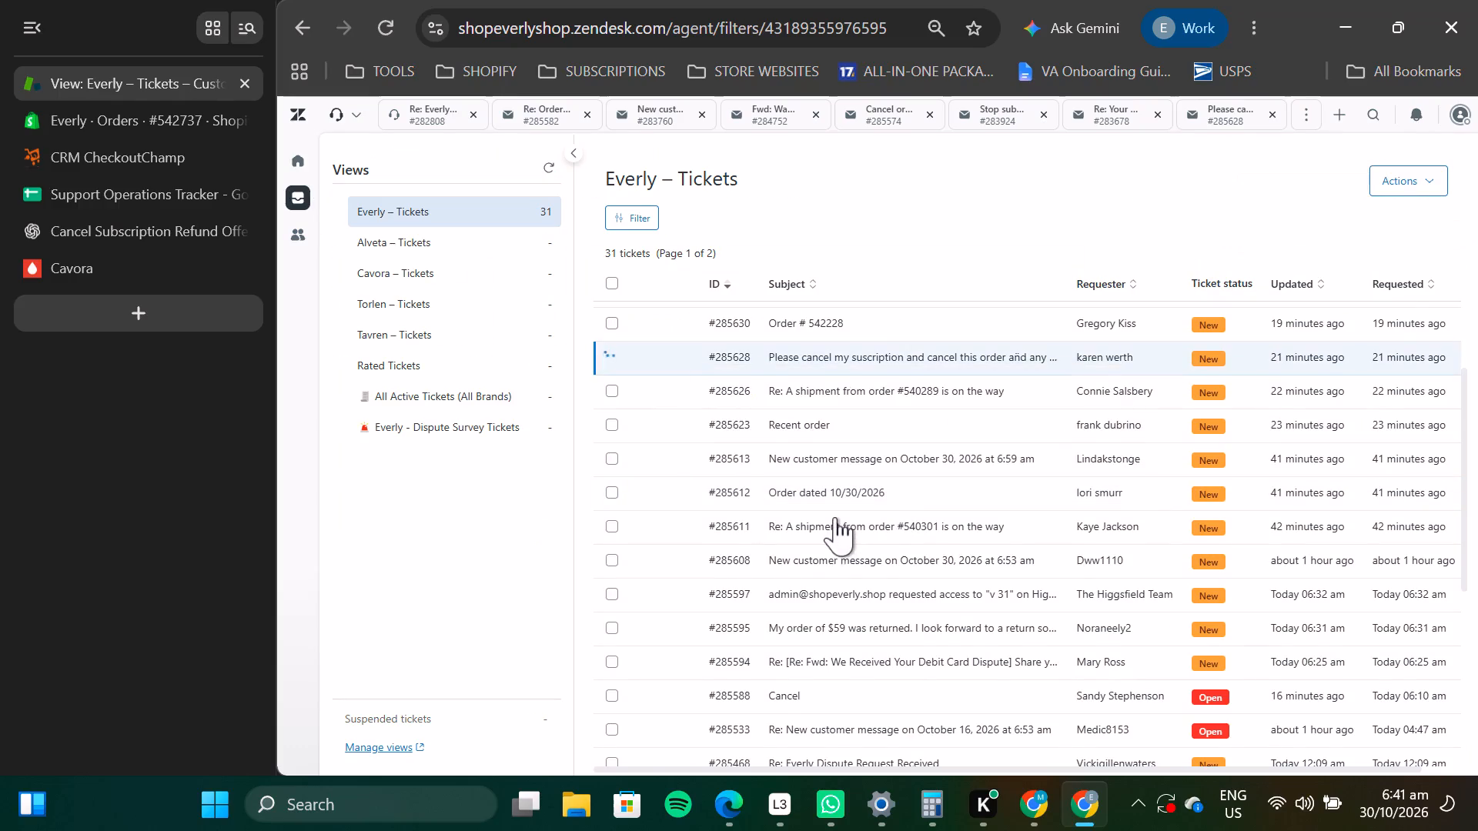
click(798, 319)
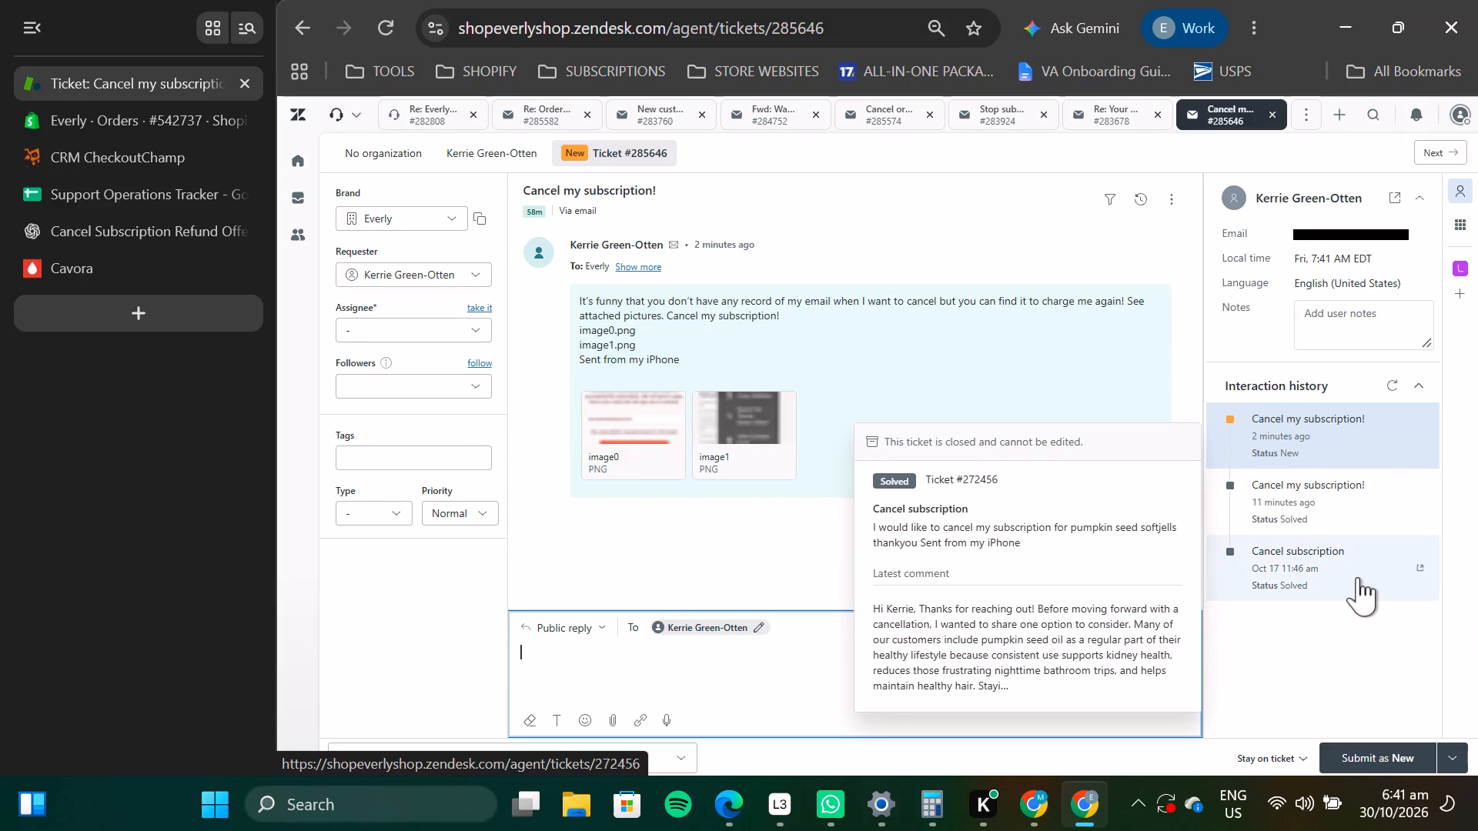
click(663, 755)
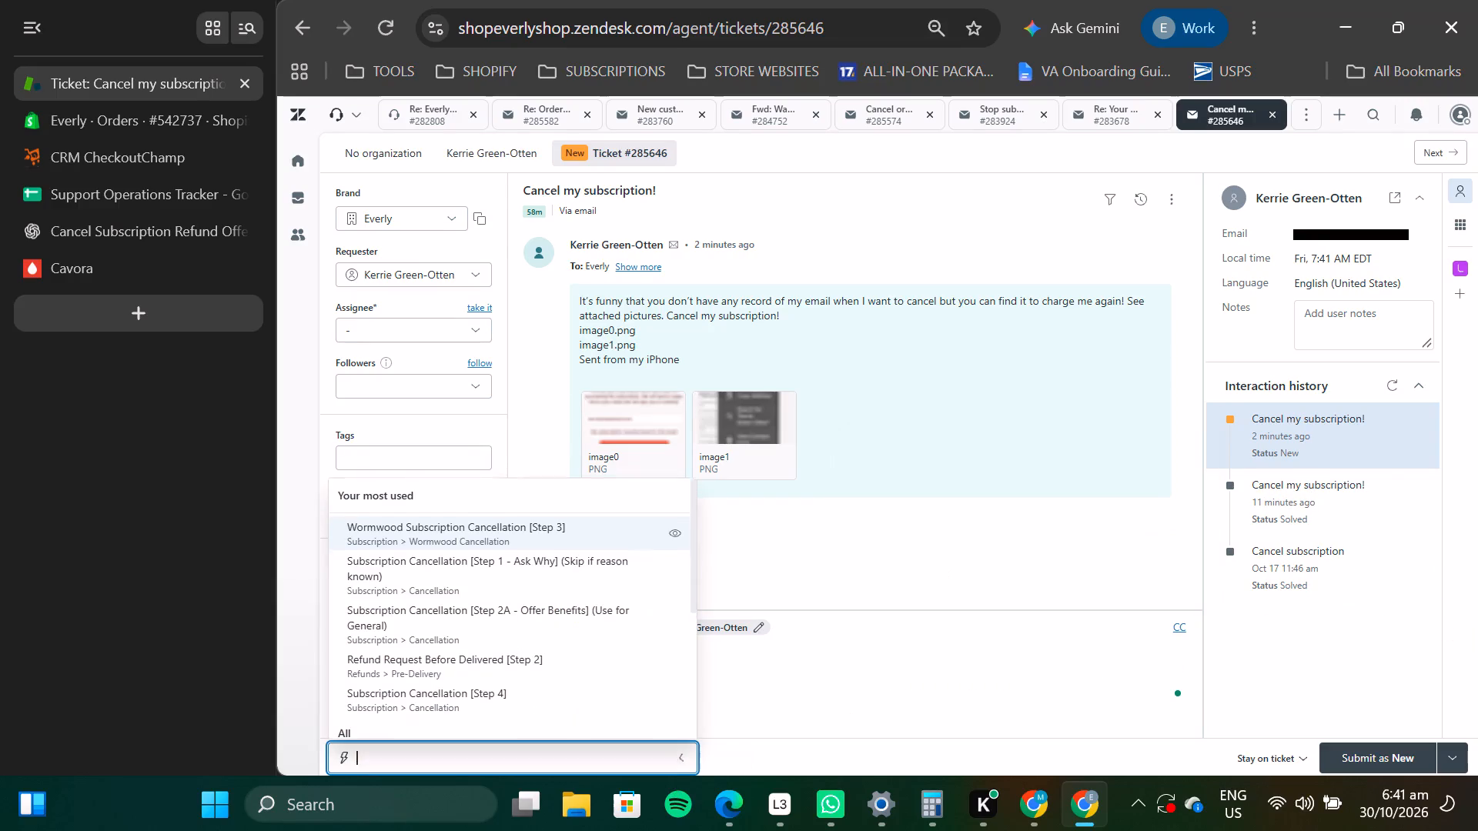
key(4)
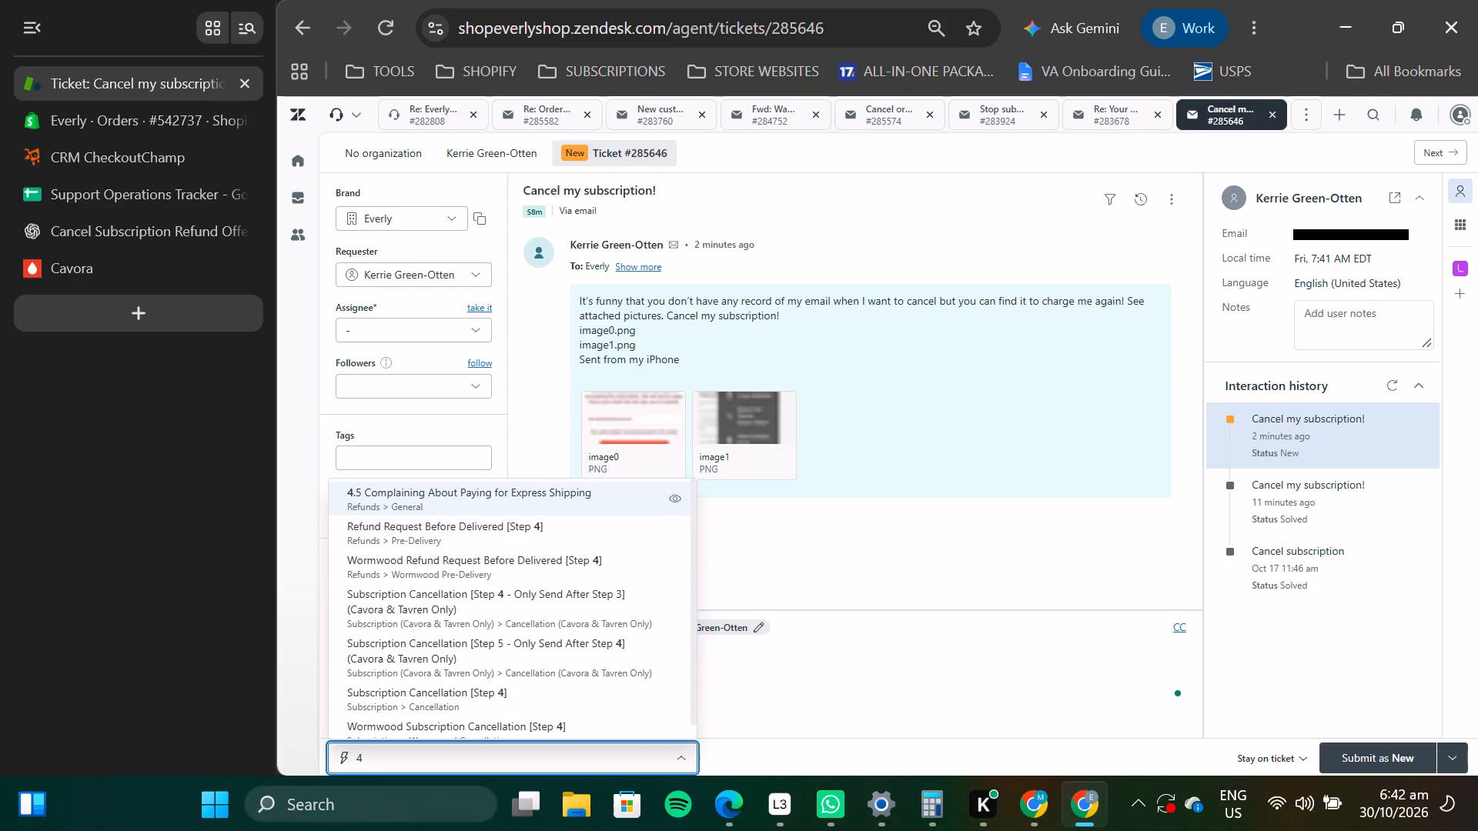
click(434, 696)
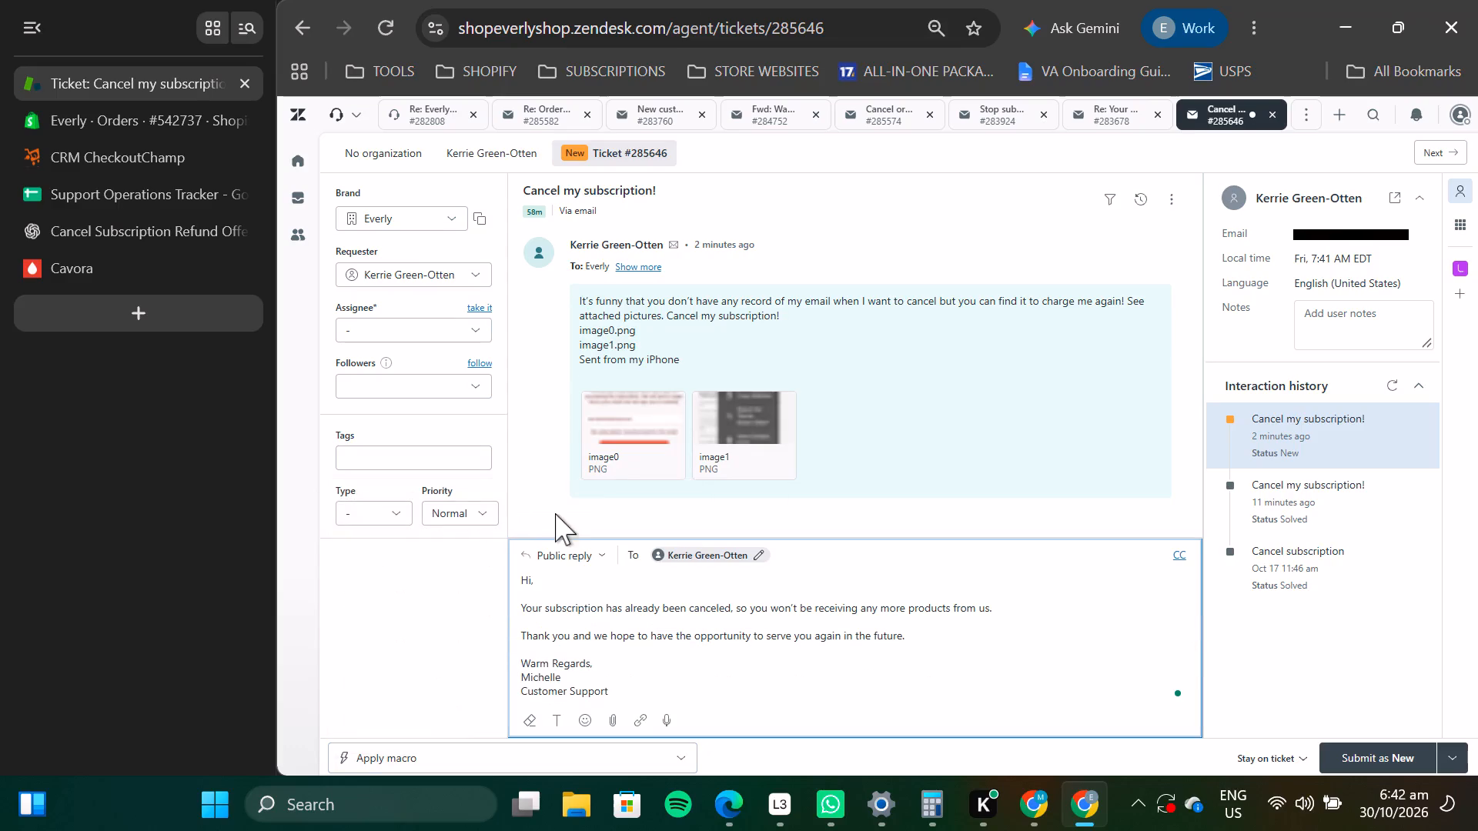
click(566, 579)
key(Left)
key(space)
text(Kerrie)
Take ticket #285646 as assignee and submit the reply with the status Solved.
triple_click(485, 305)
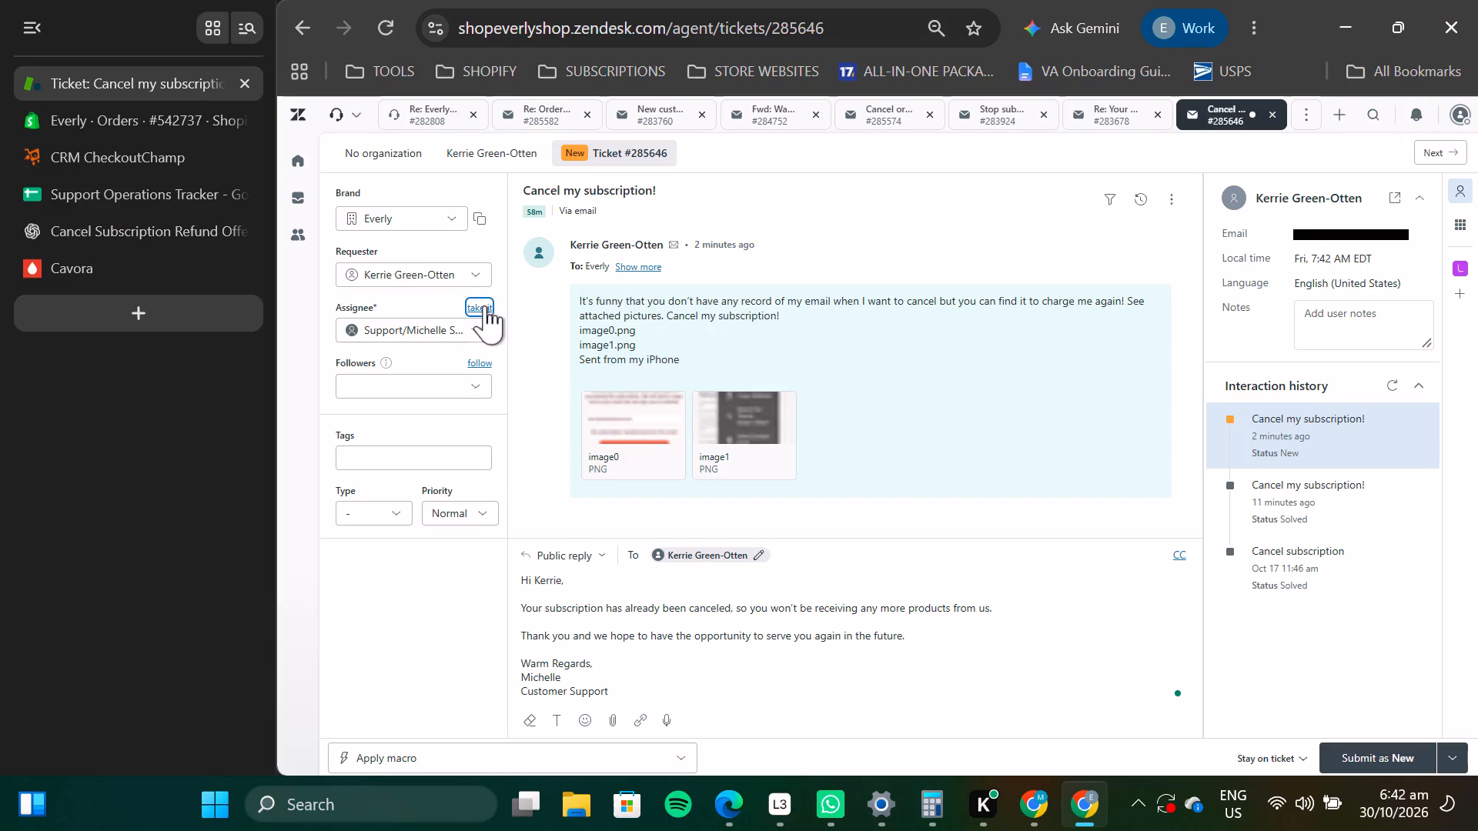
click(1457, 763)
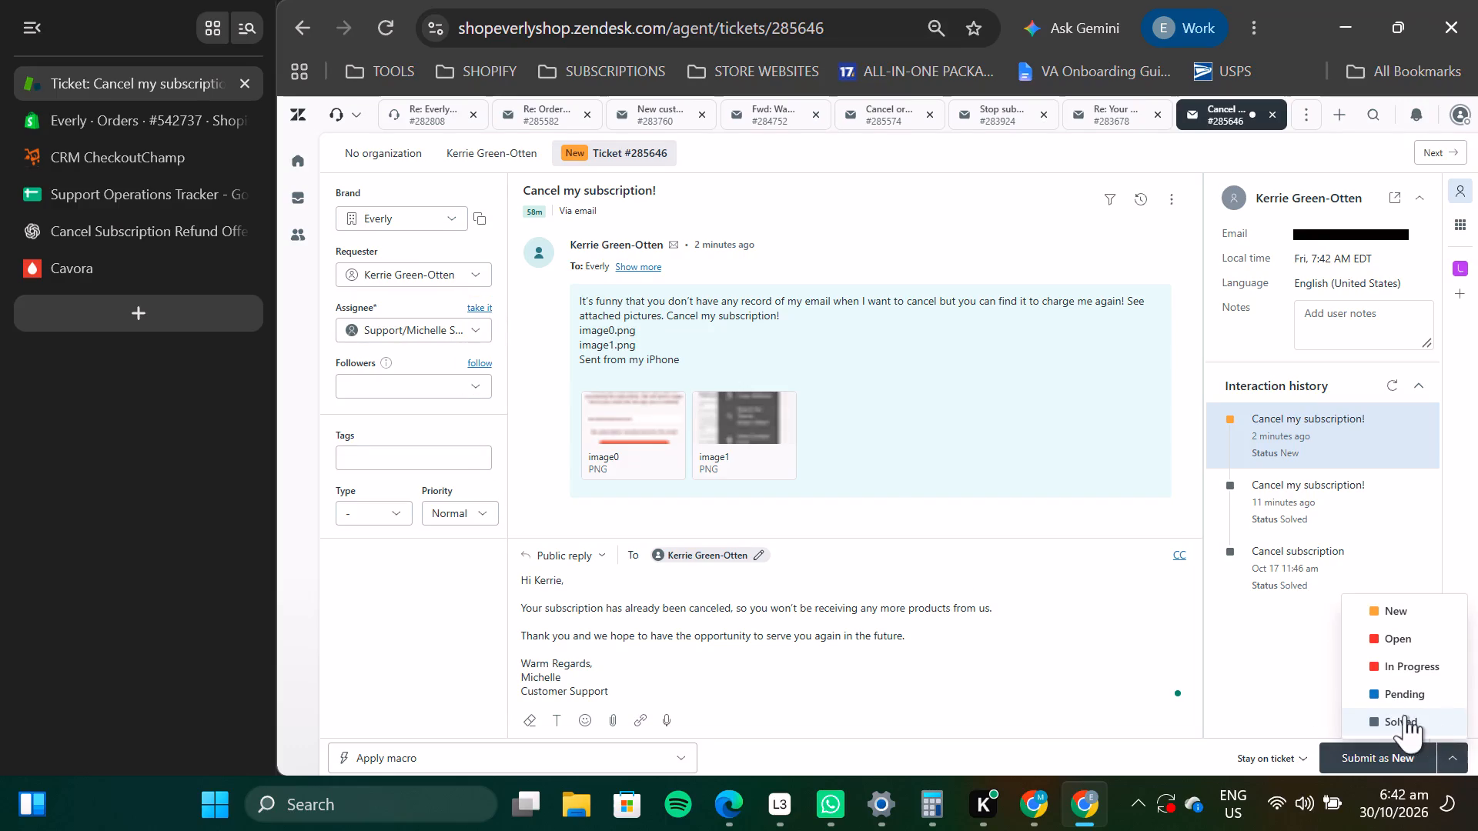
click(1386, 720)
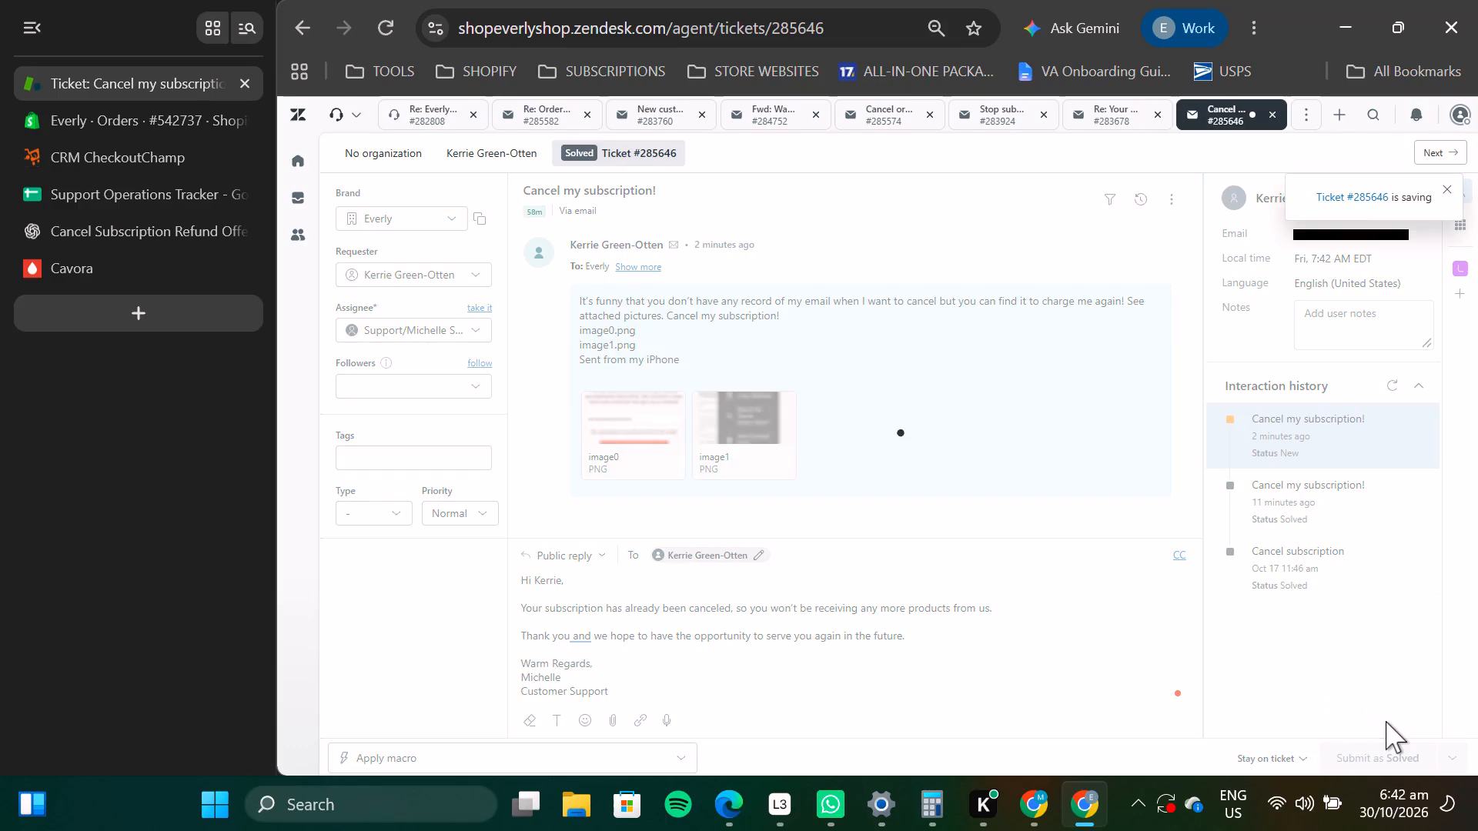
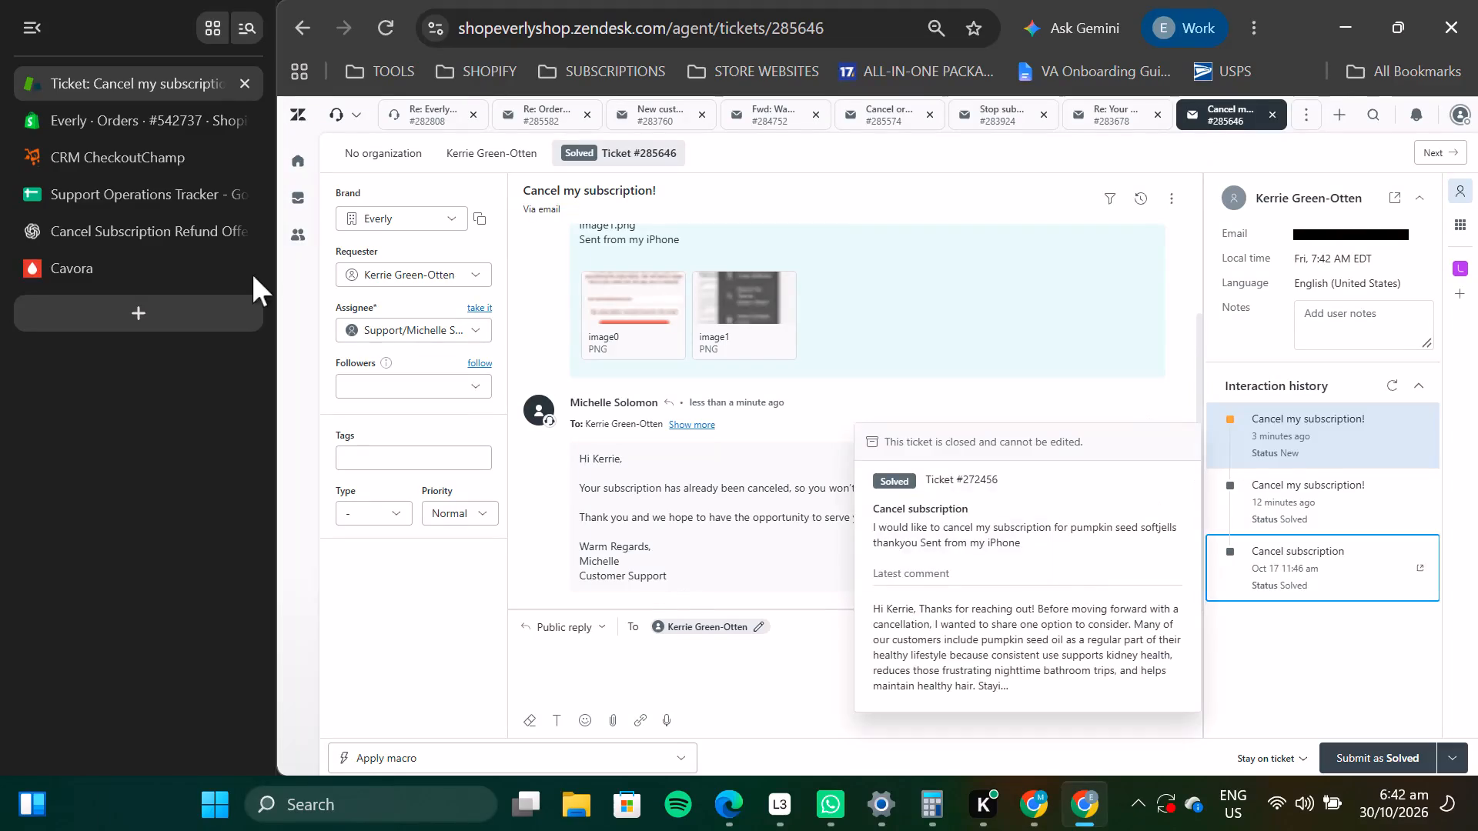
Return to the Everly – Tickets view, sort it by requester and open ticket #285636, "Cancel my subscription!".
click(296, 205)
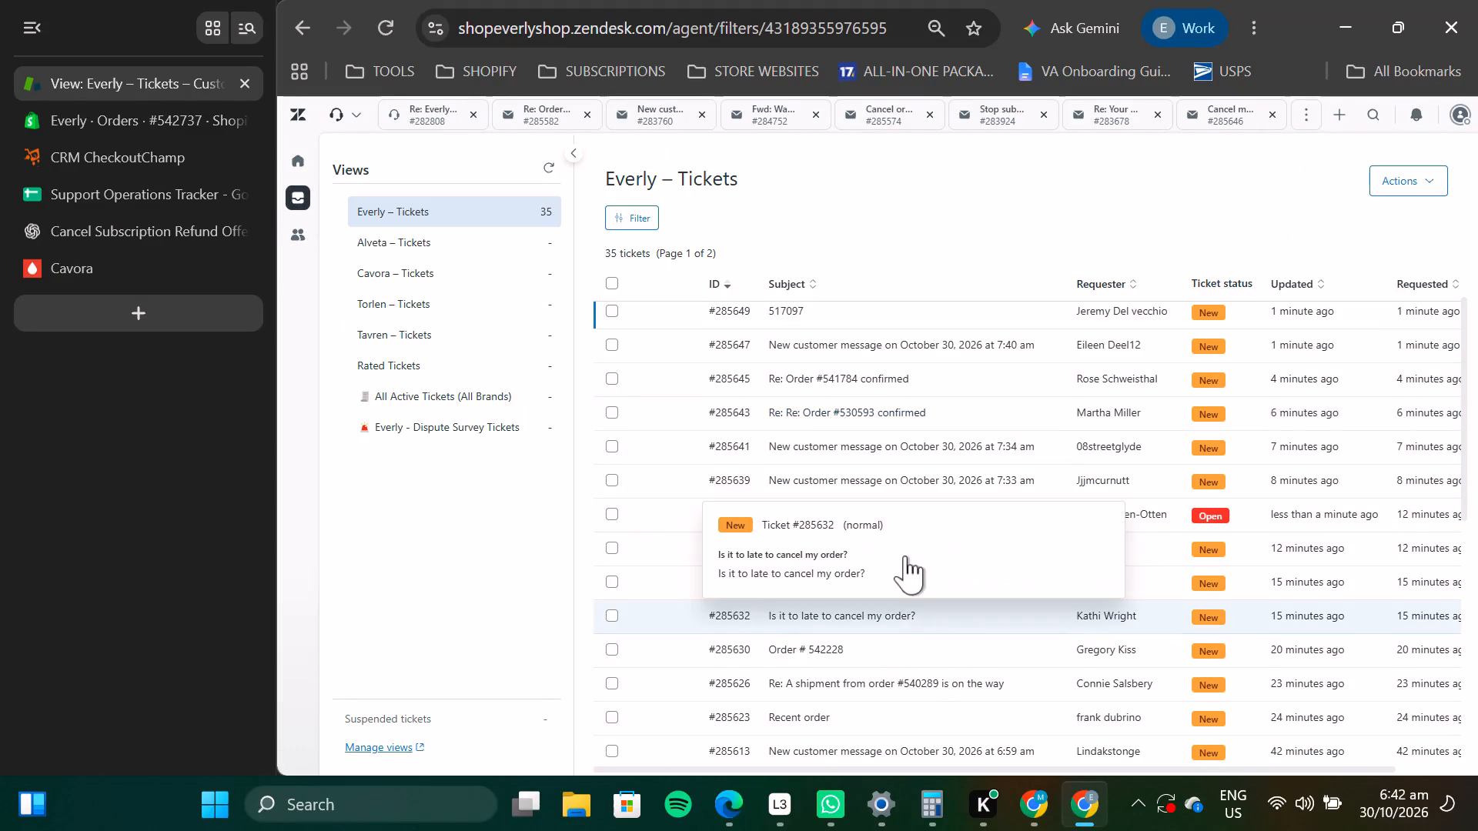
click(1136, 285)
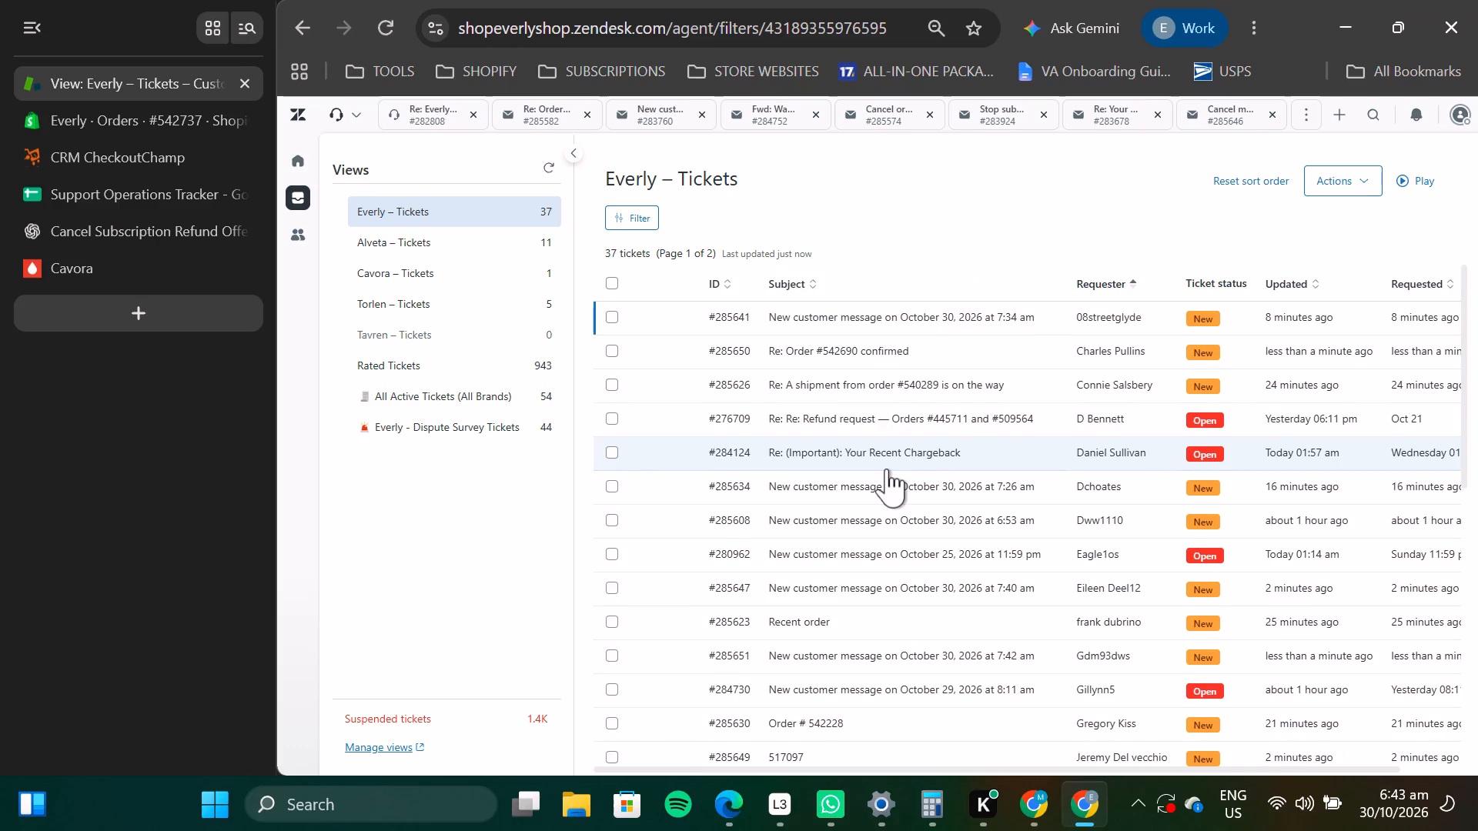
scroll(887, 476, down, 2)
scroll(881, 590, down, 1)
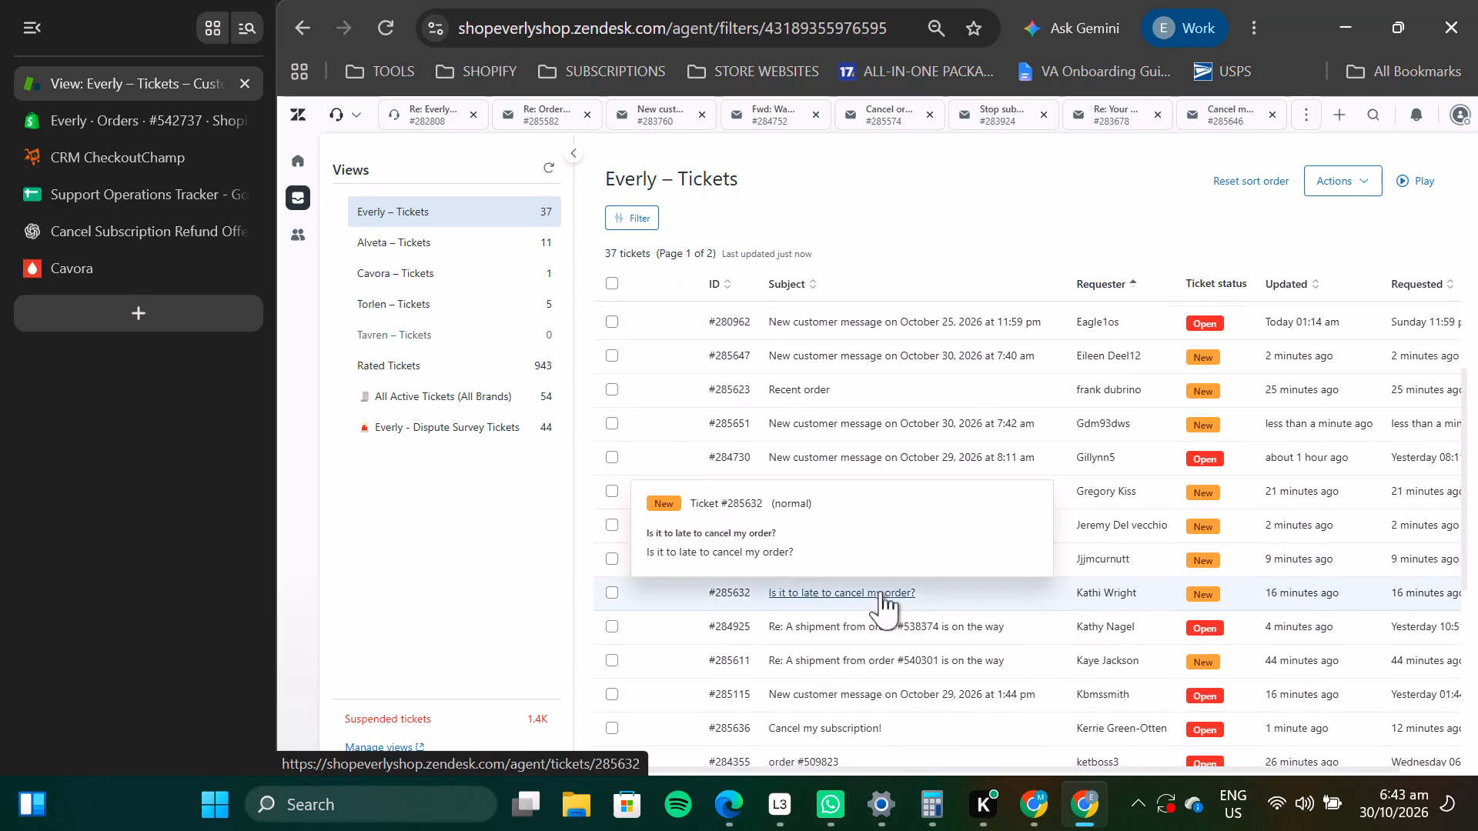
scroll(881, 591, down, 1)
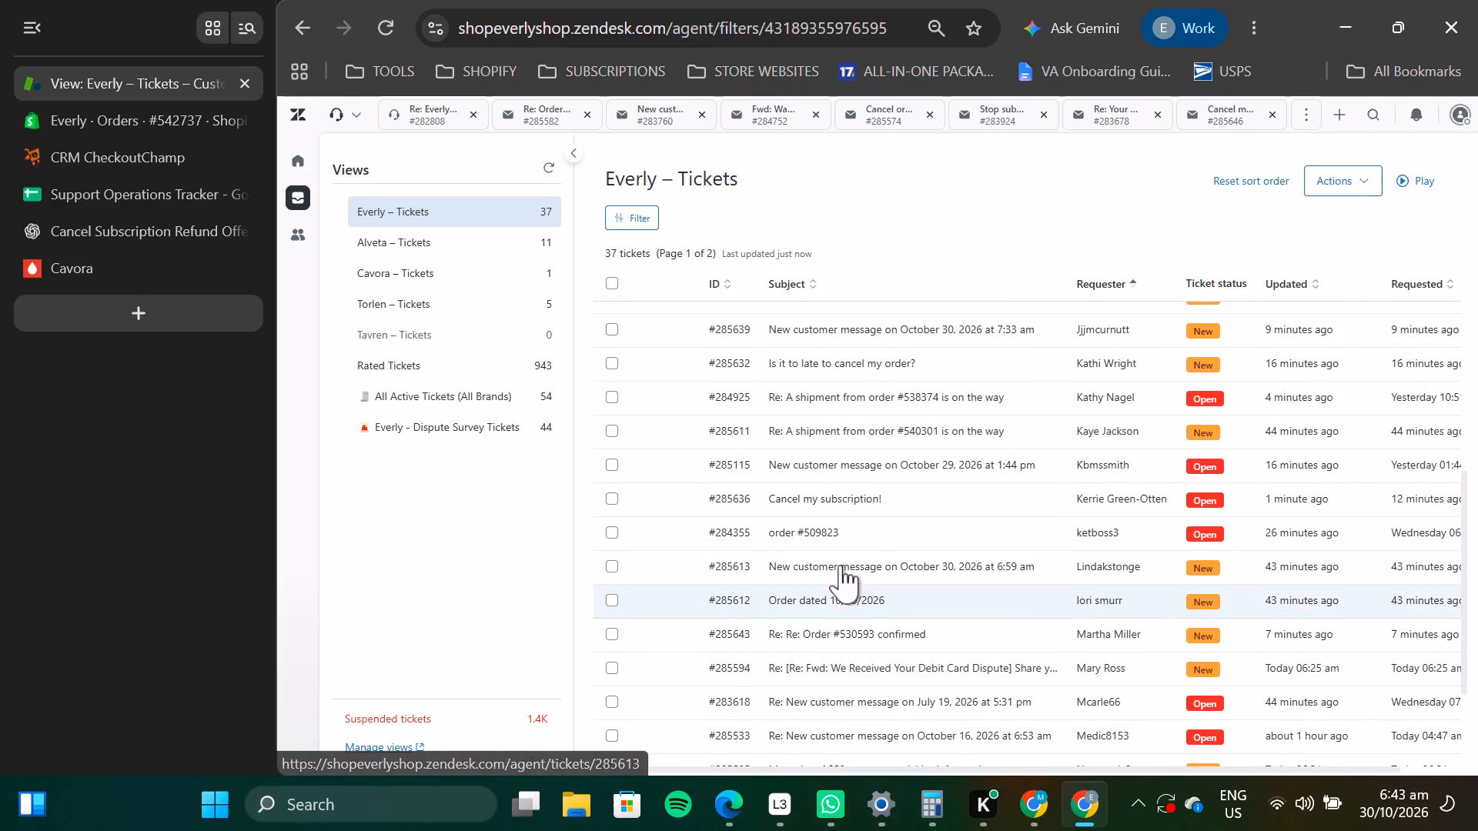
click(818, 494)
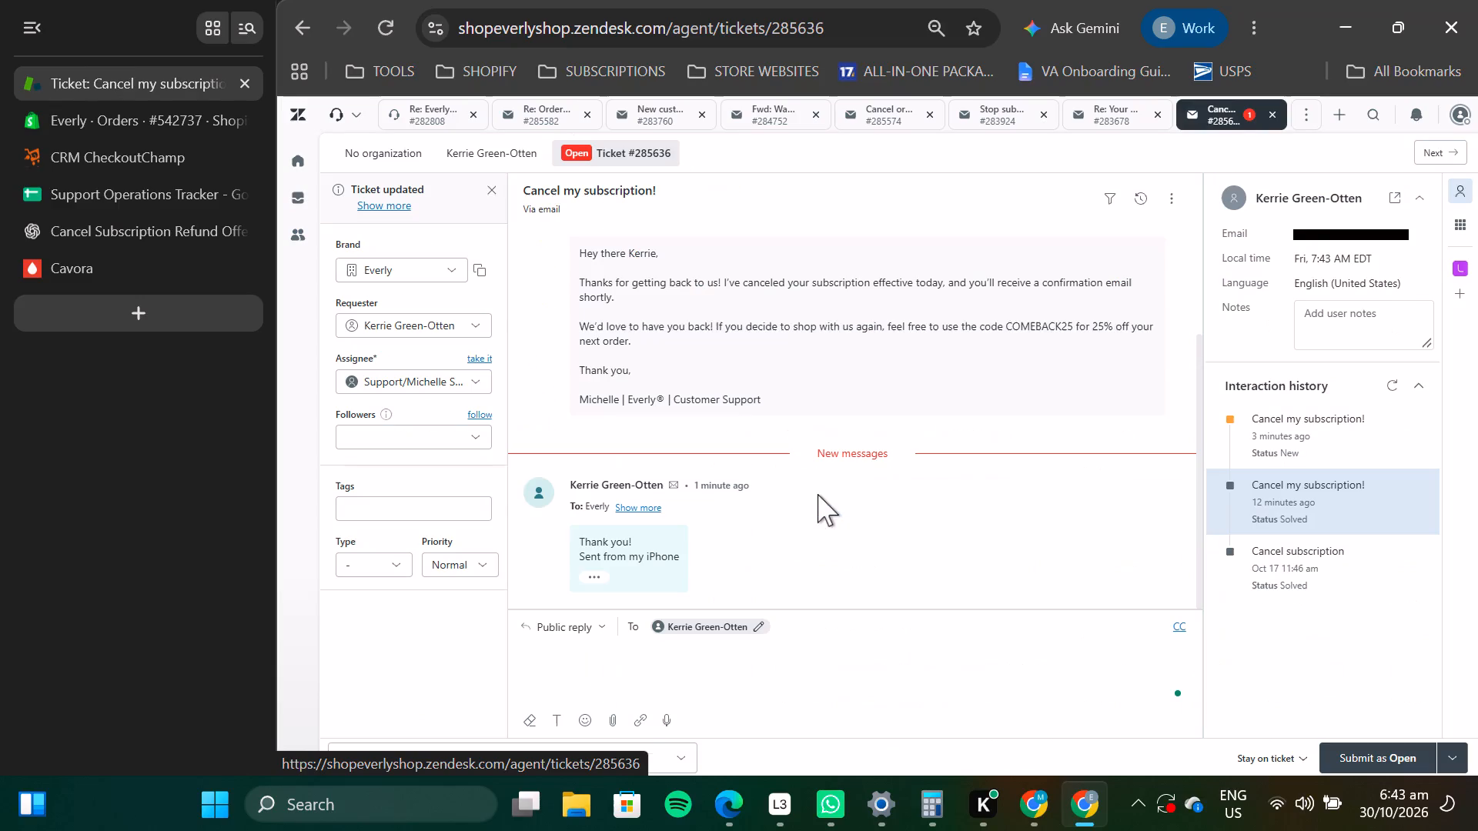
click(685, 753)
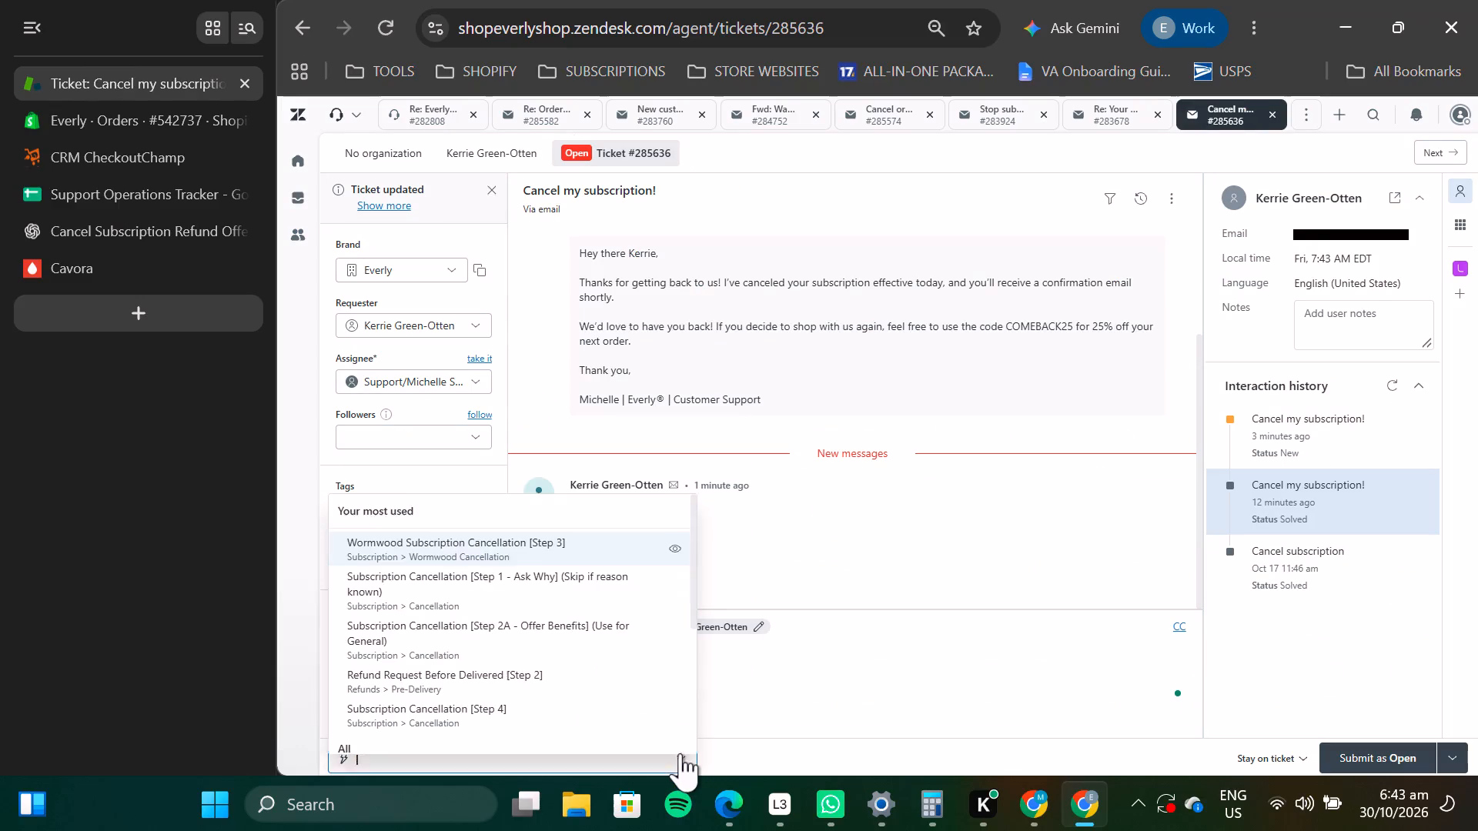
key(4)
click(537, 524)
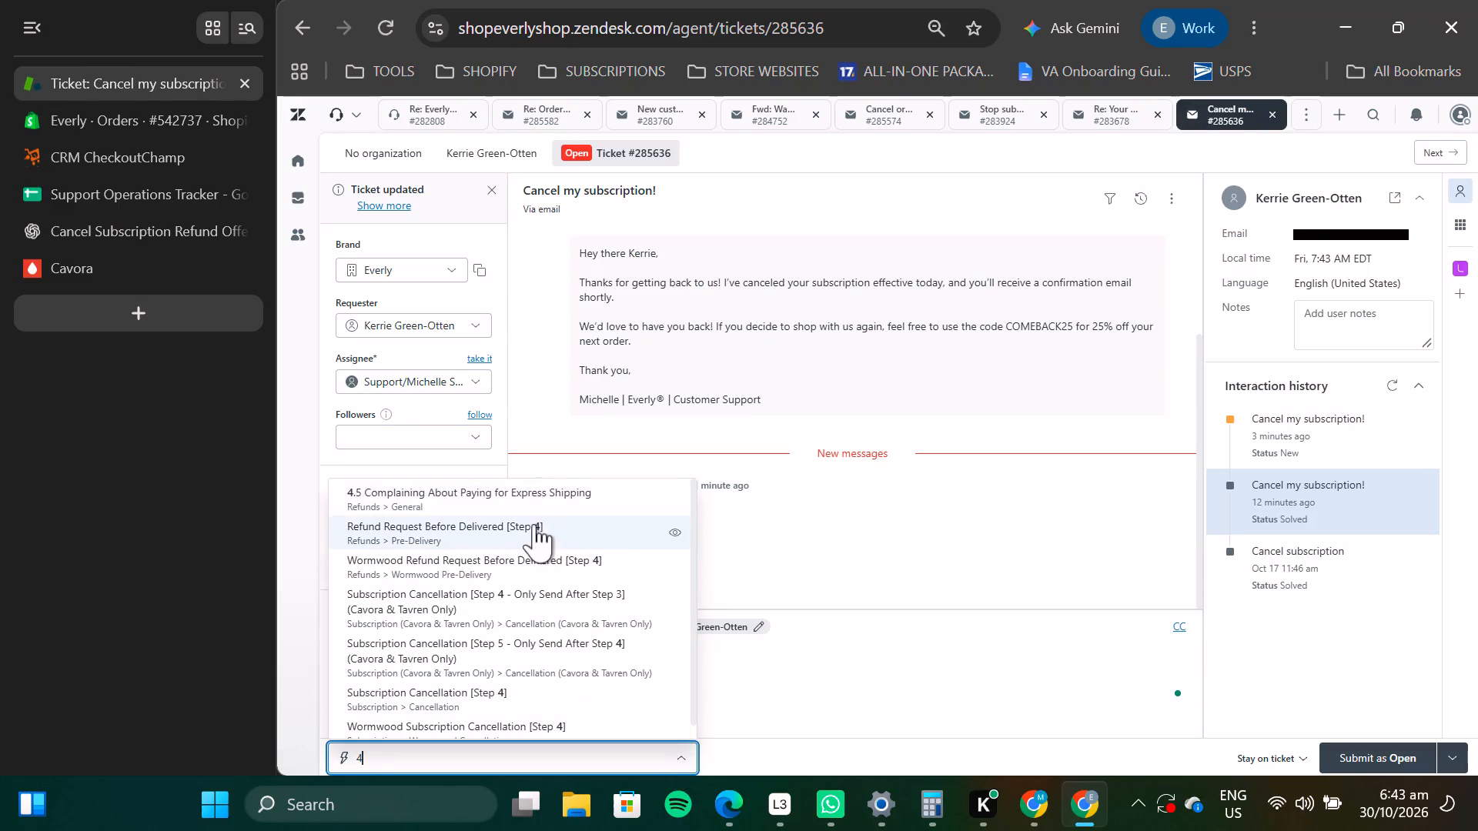
click(578, 572)
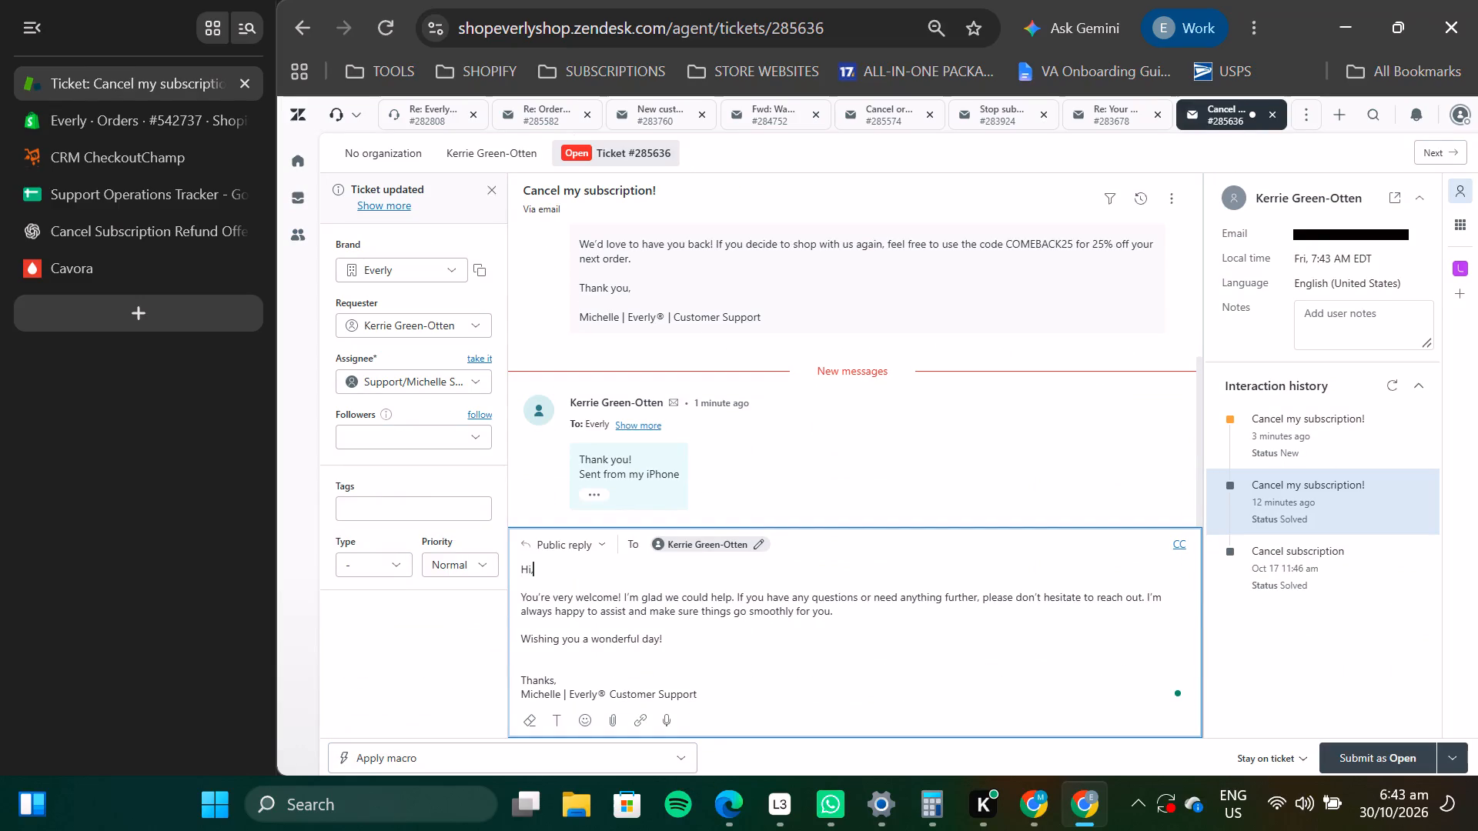
key(Left)
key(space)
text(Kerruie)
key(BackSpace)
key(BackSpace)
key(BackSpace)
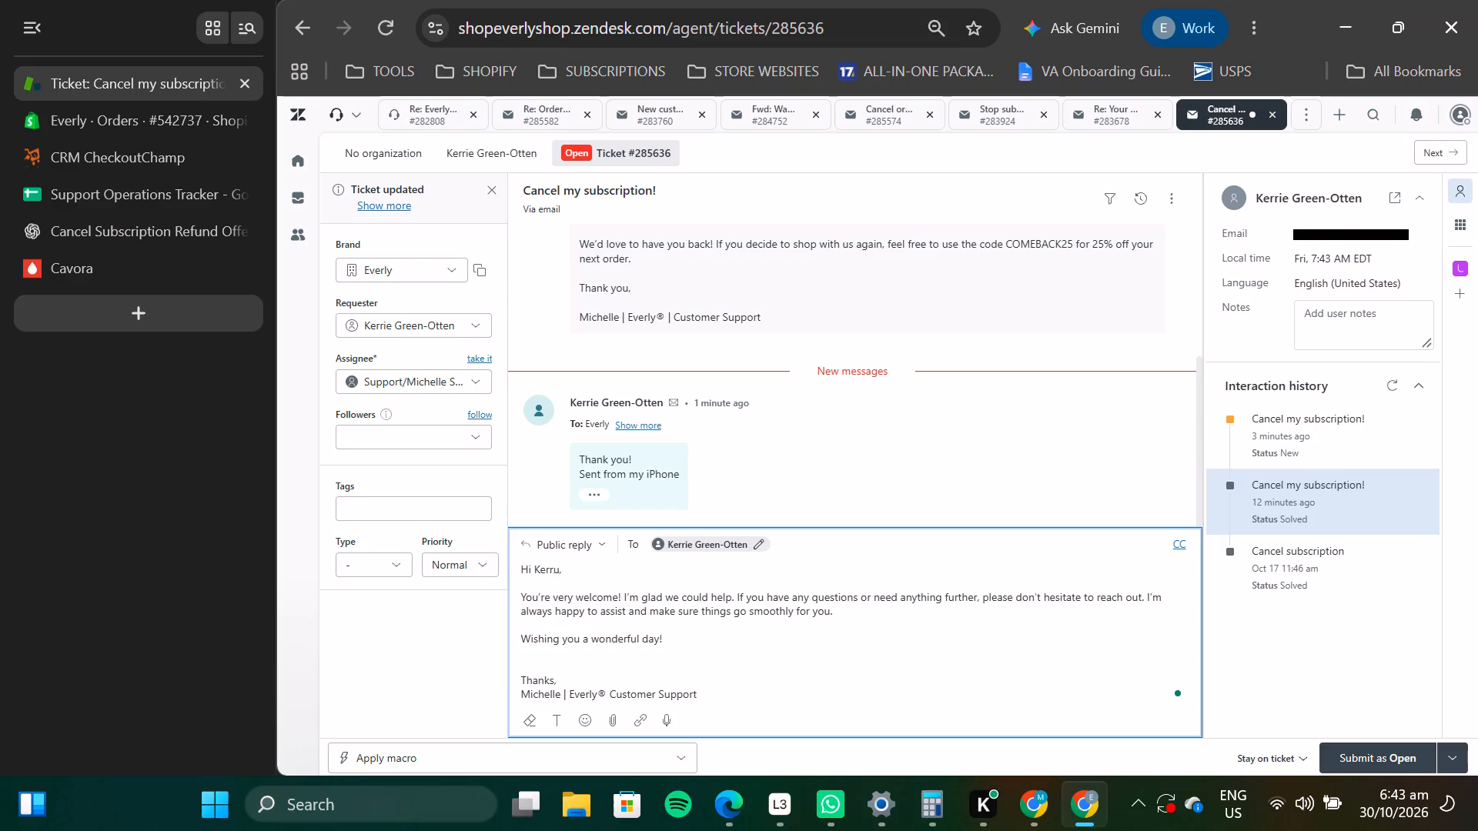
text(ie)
Take ticket #285636 as assignee and submit the reply with the status Solved.
double_click(471, 363)
click(1454, 760)
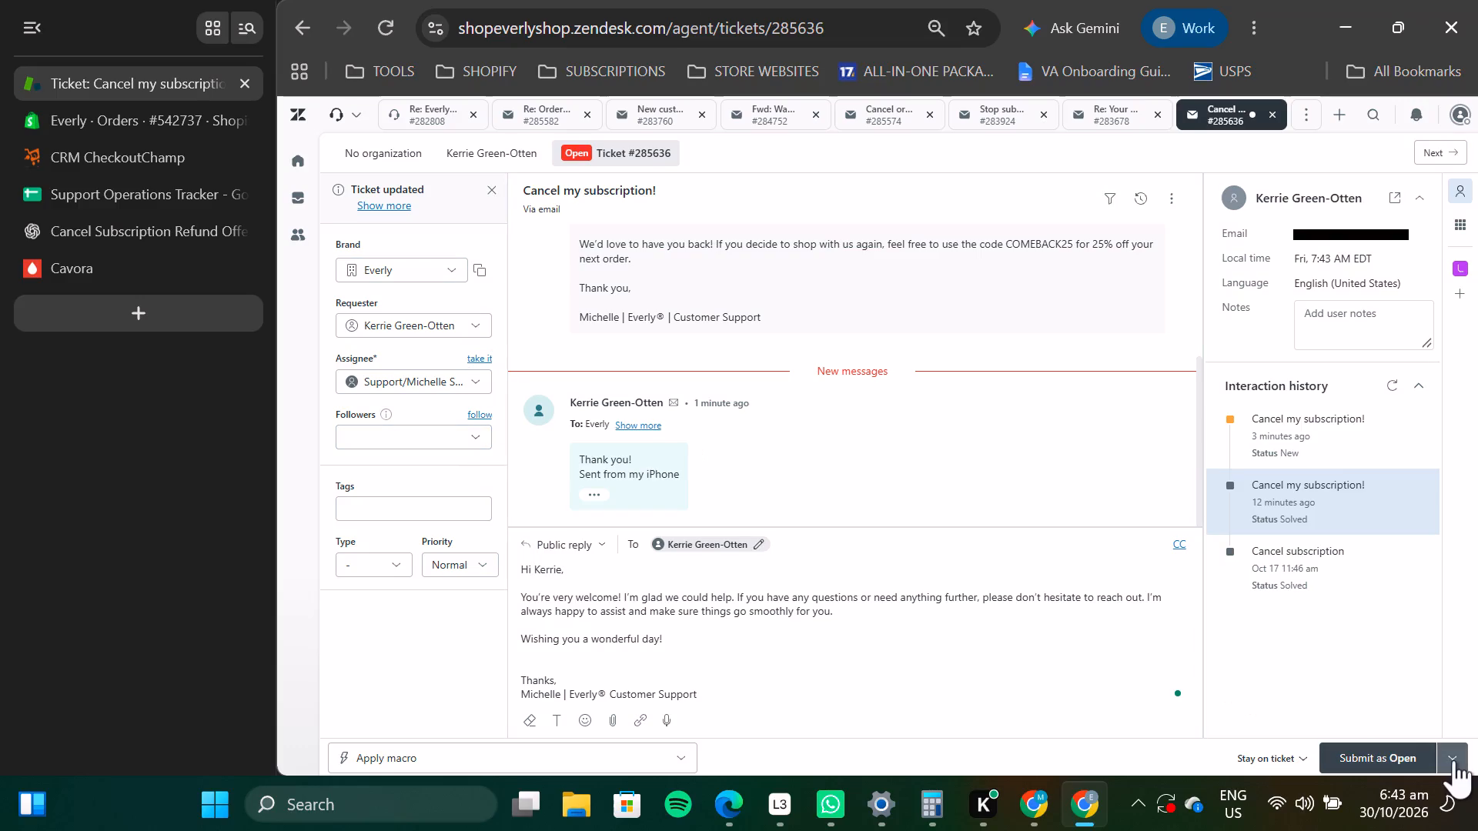
click(1414, 724)
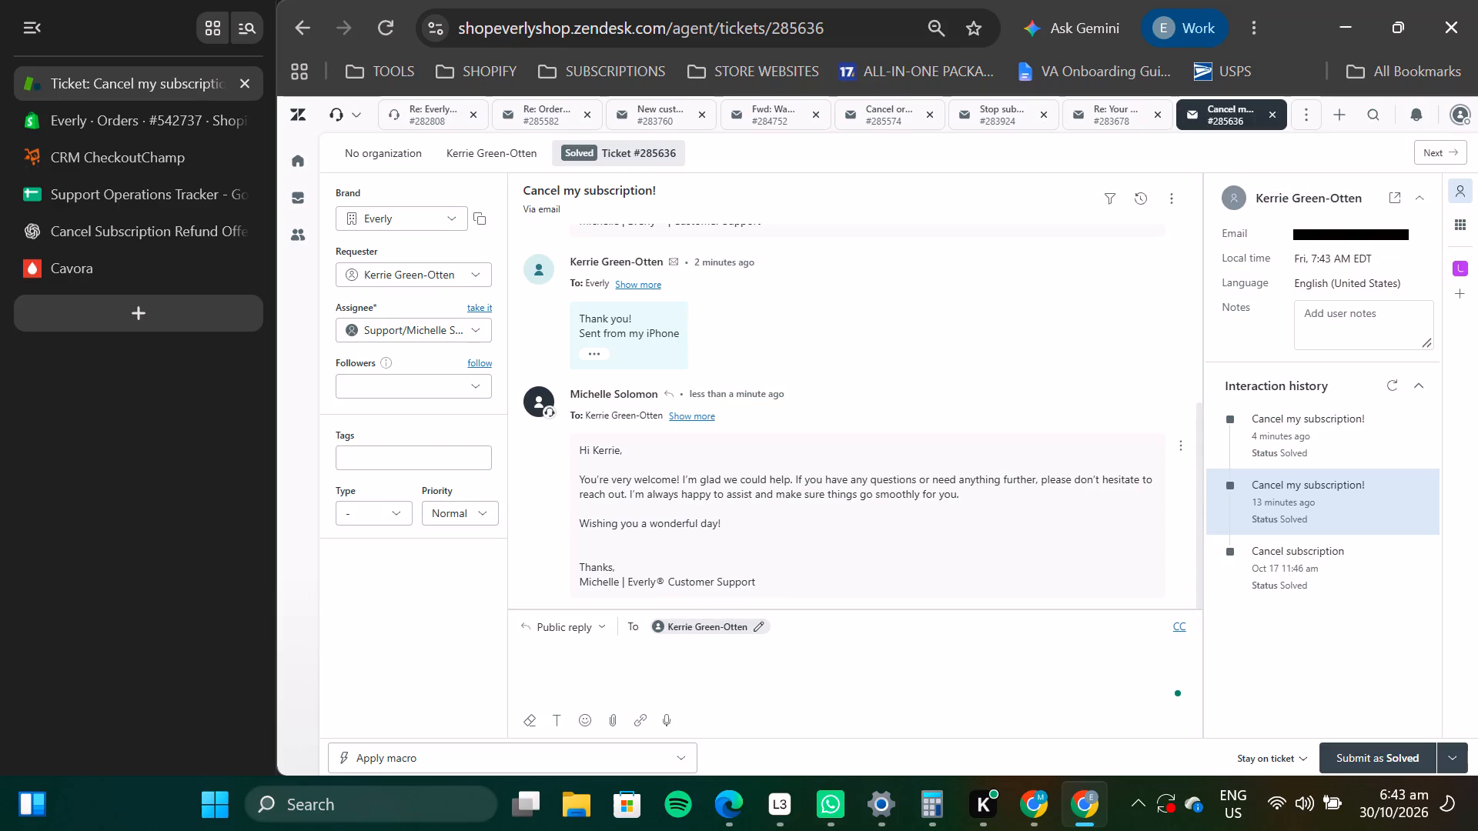
Return to the Everly – Tickets view and open ticket #284925, "Re: A shipment from order #538374 is on the way".
click(295, 199)
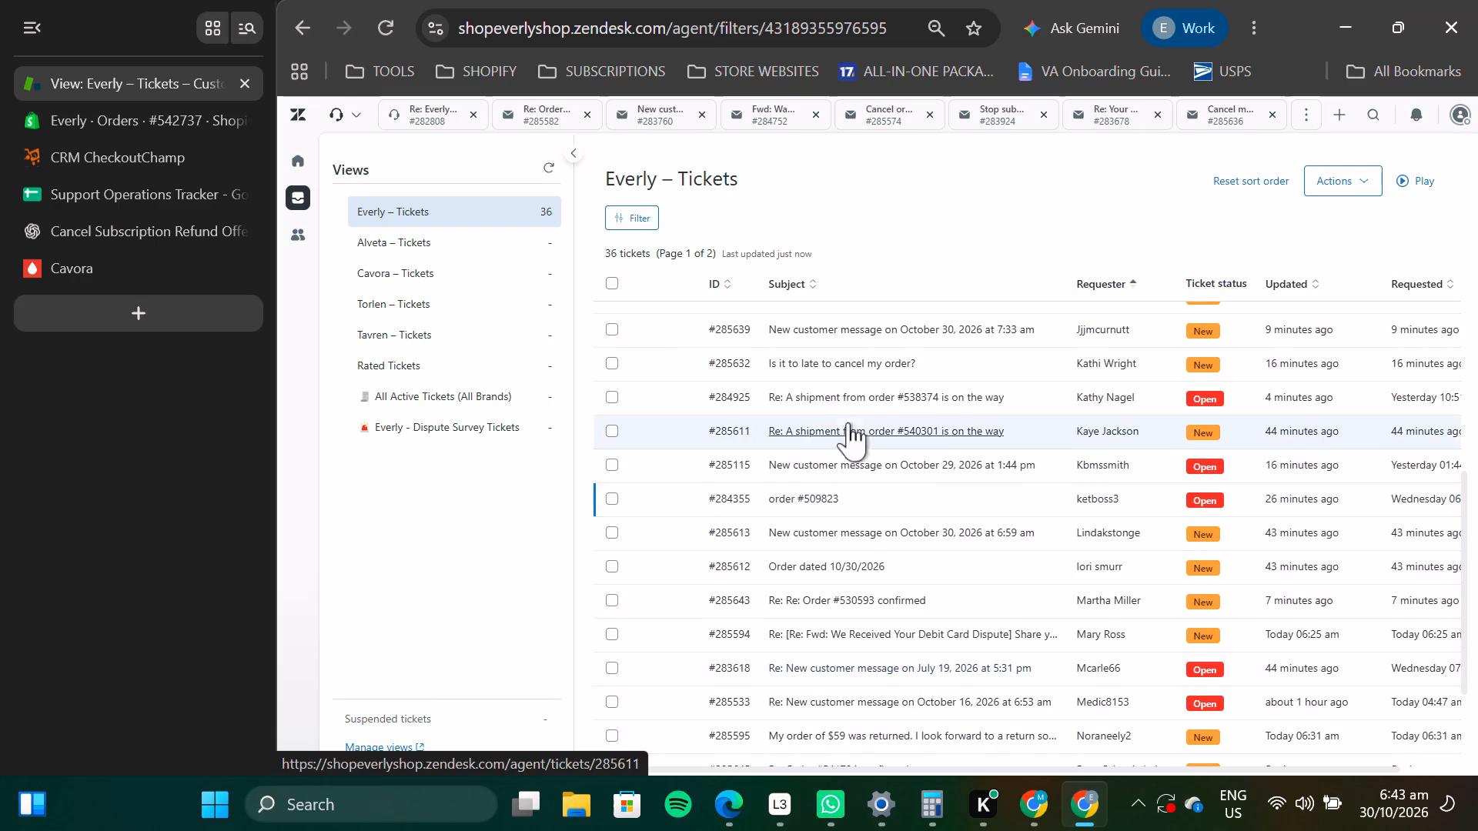
click(843, 397)
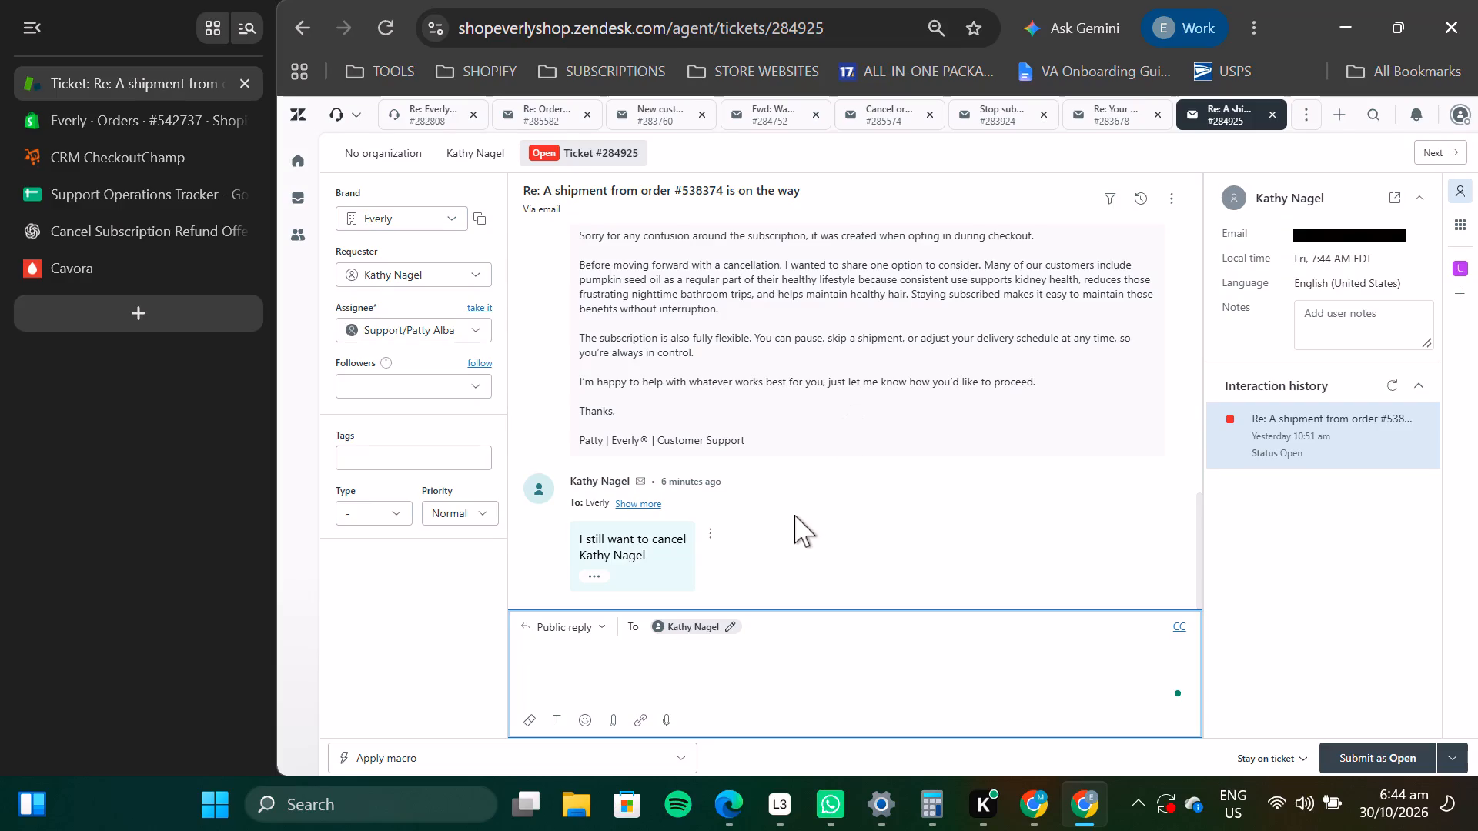
click(1430, 232)
click(161, 117)
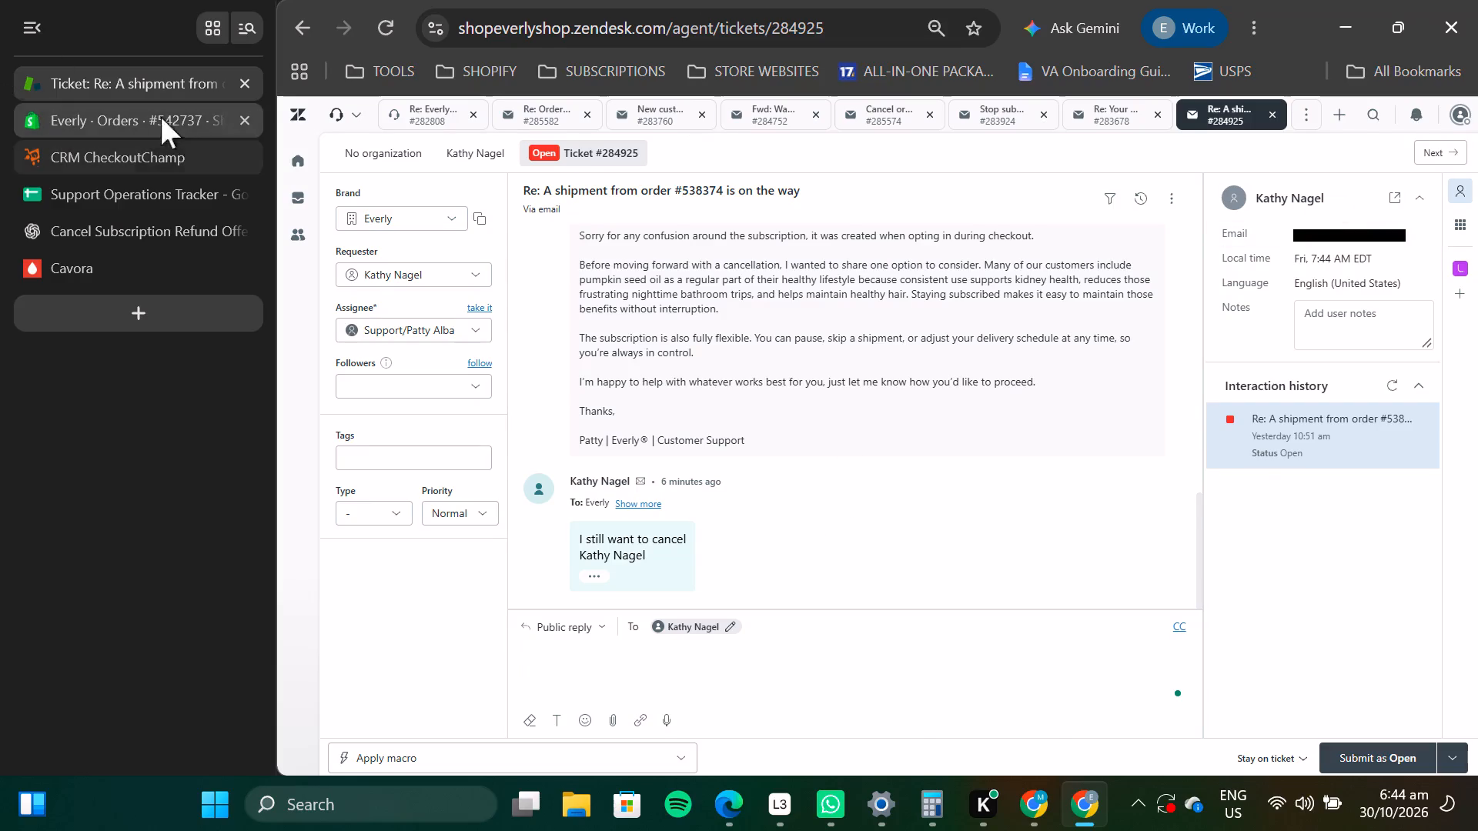
click(338, 161)
right_click(614, 239)
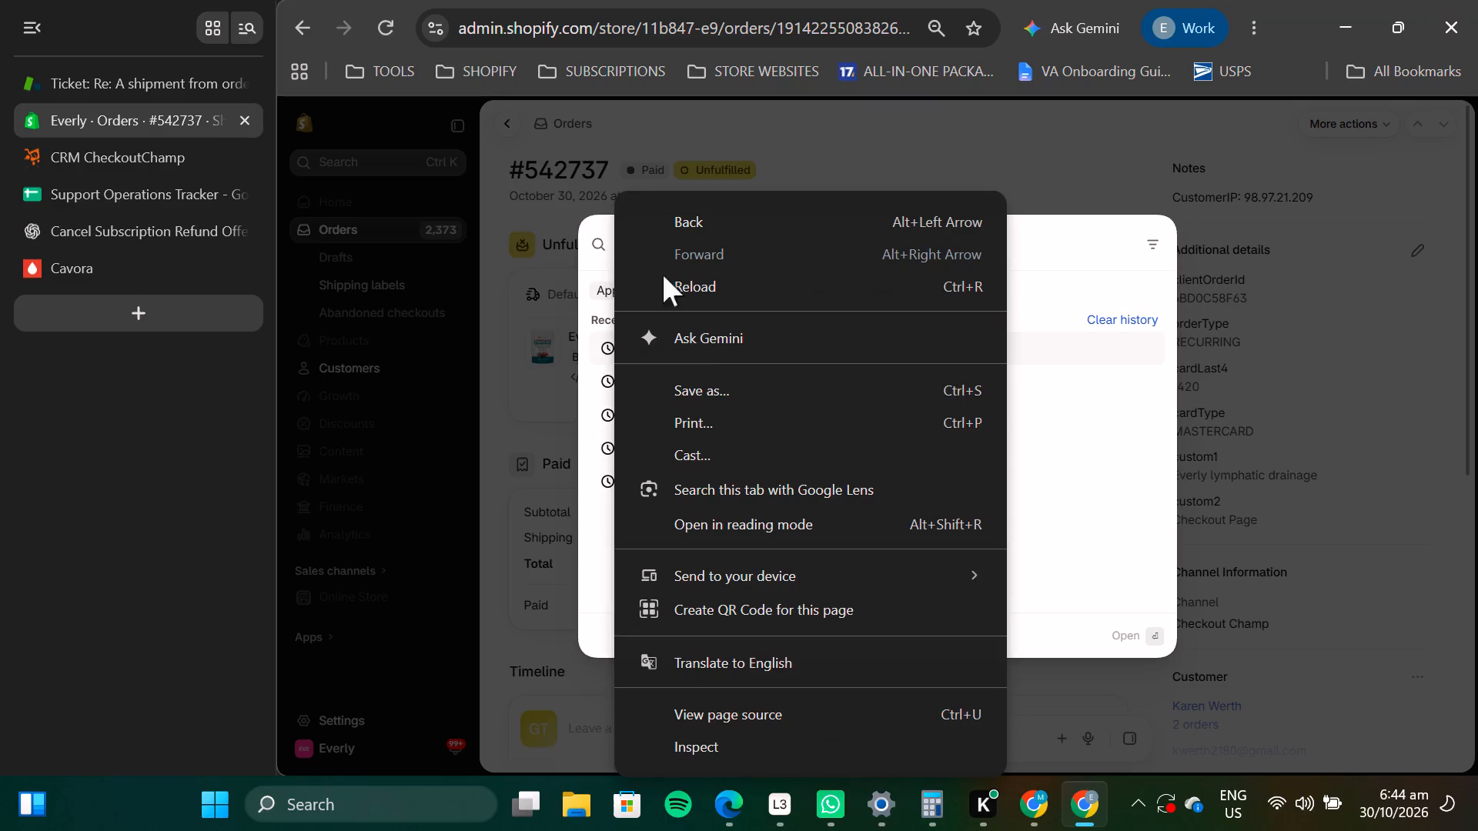
click(1032, 252)
right_click(645, 243)
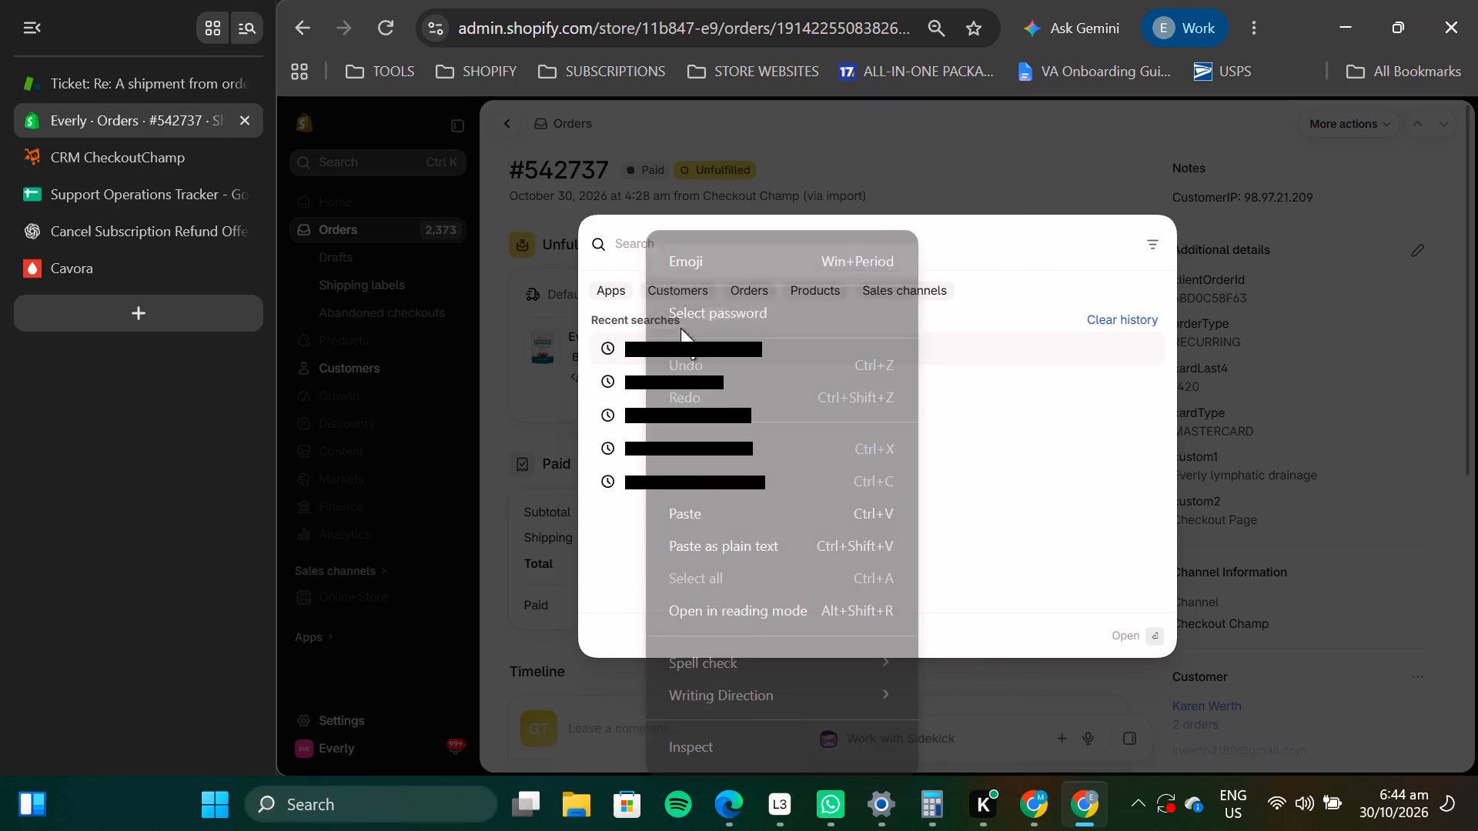
click(715, 503)
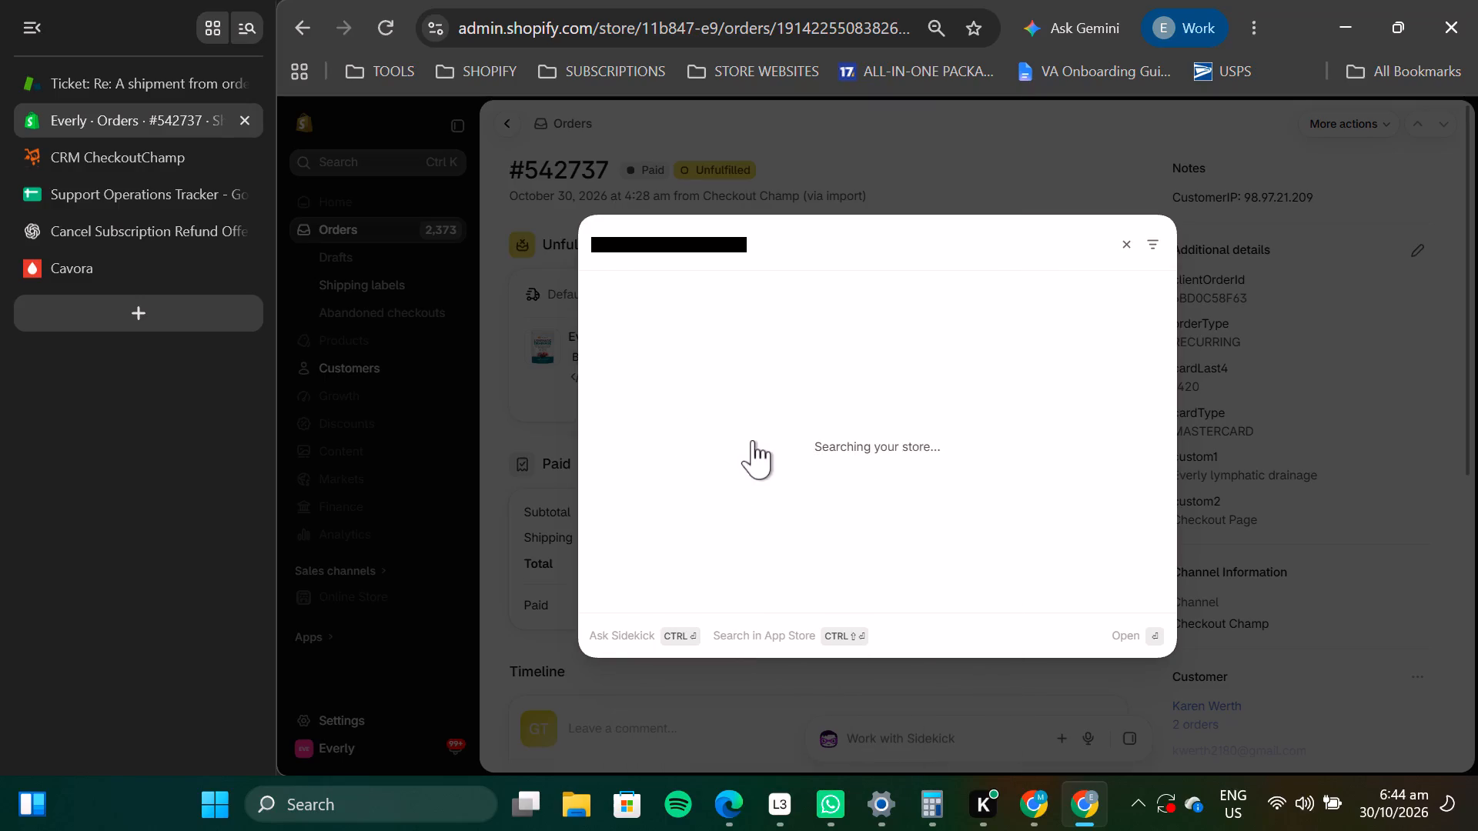
click(683, 436)
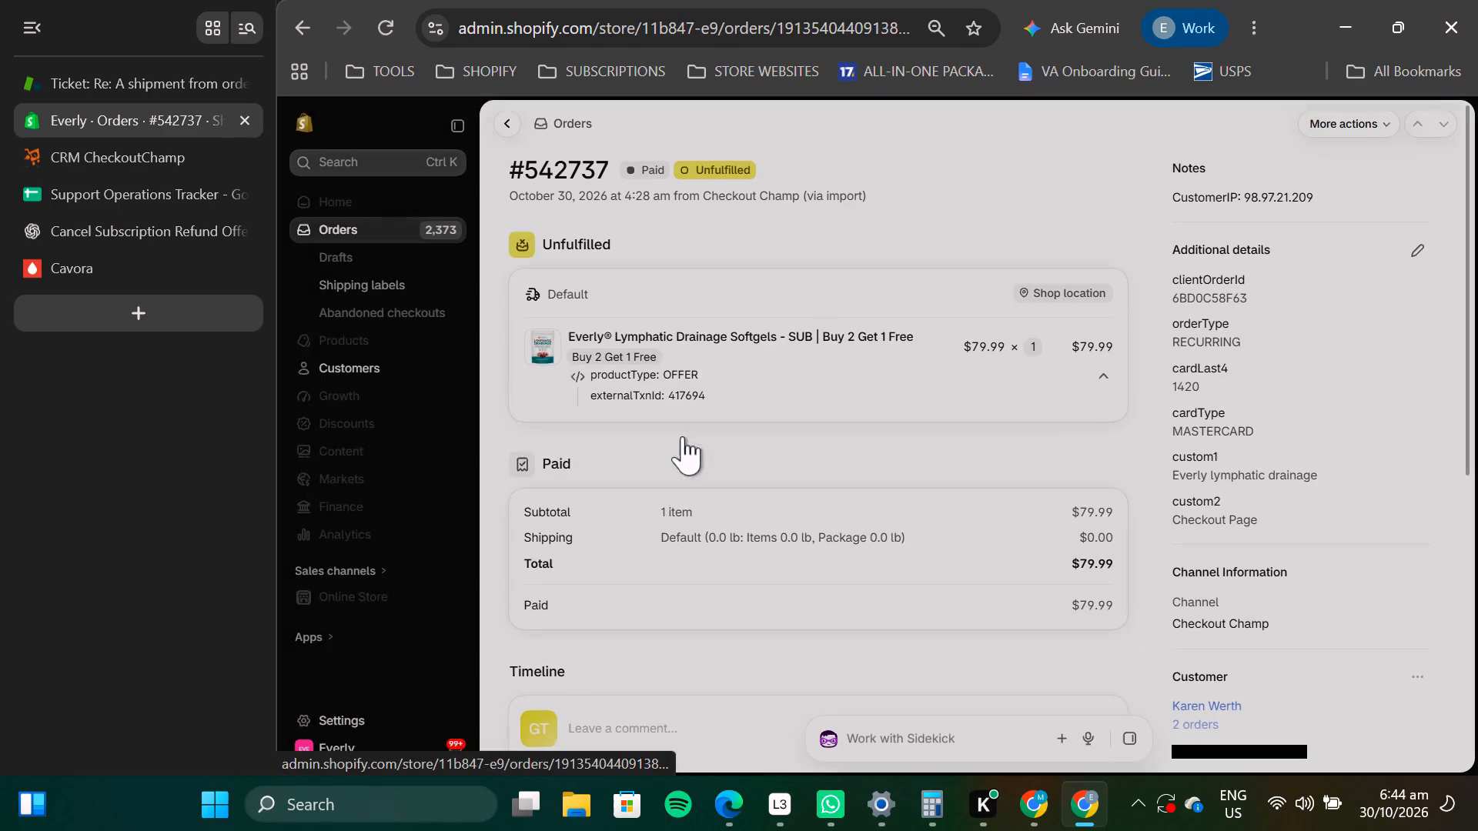
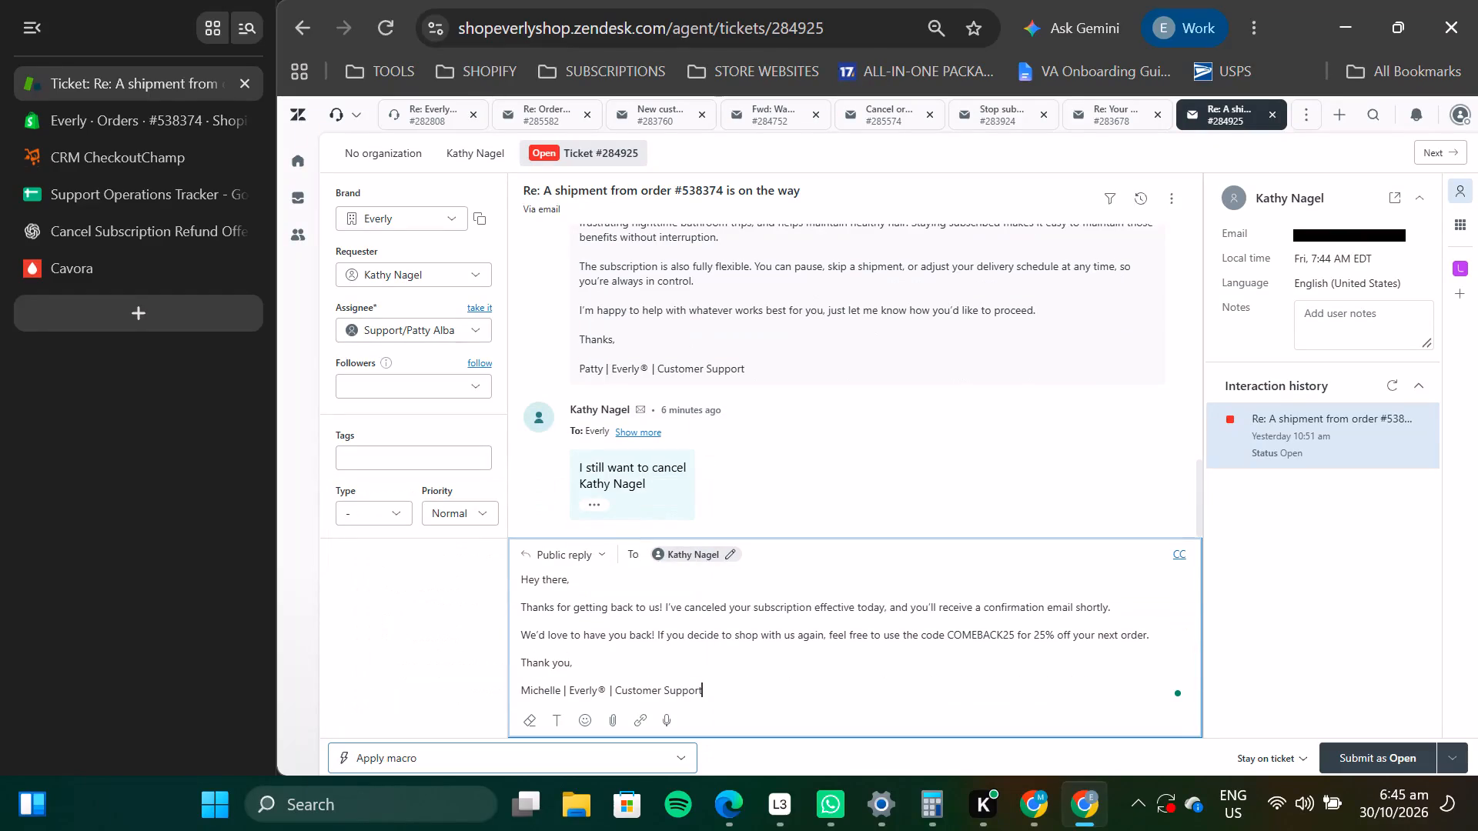
click(580, 573)
key(Left)
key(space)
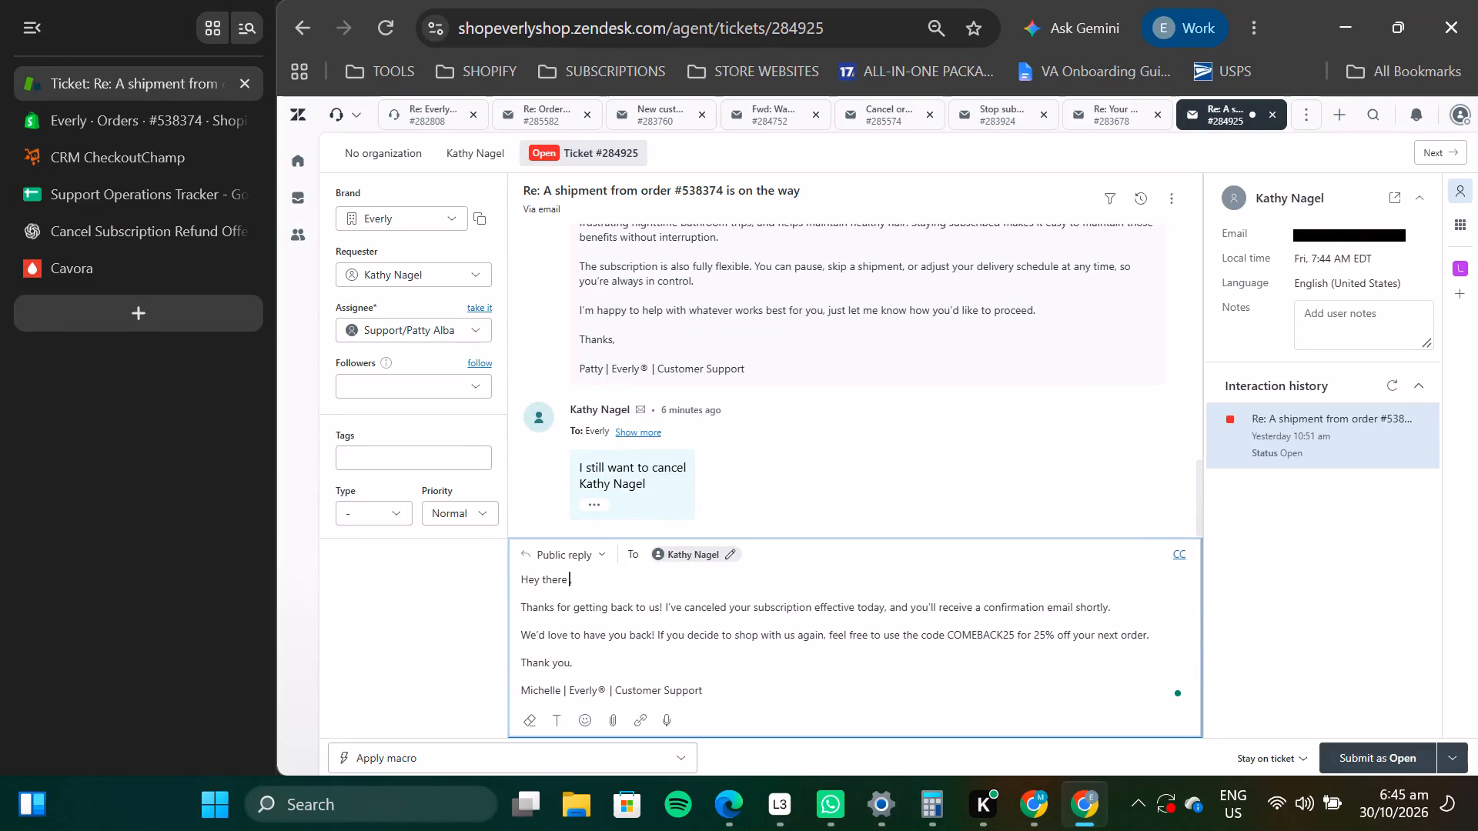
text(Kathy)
Take ticket #284925 as assignee and submit the reply with the status Solved.
click(476, 310)
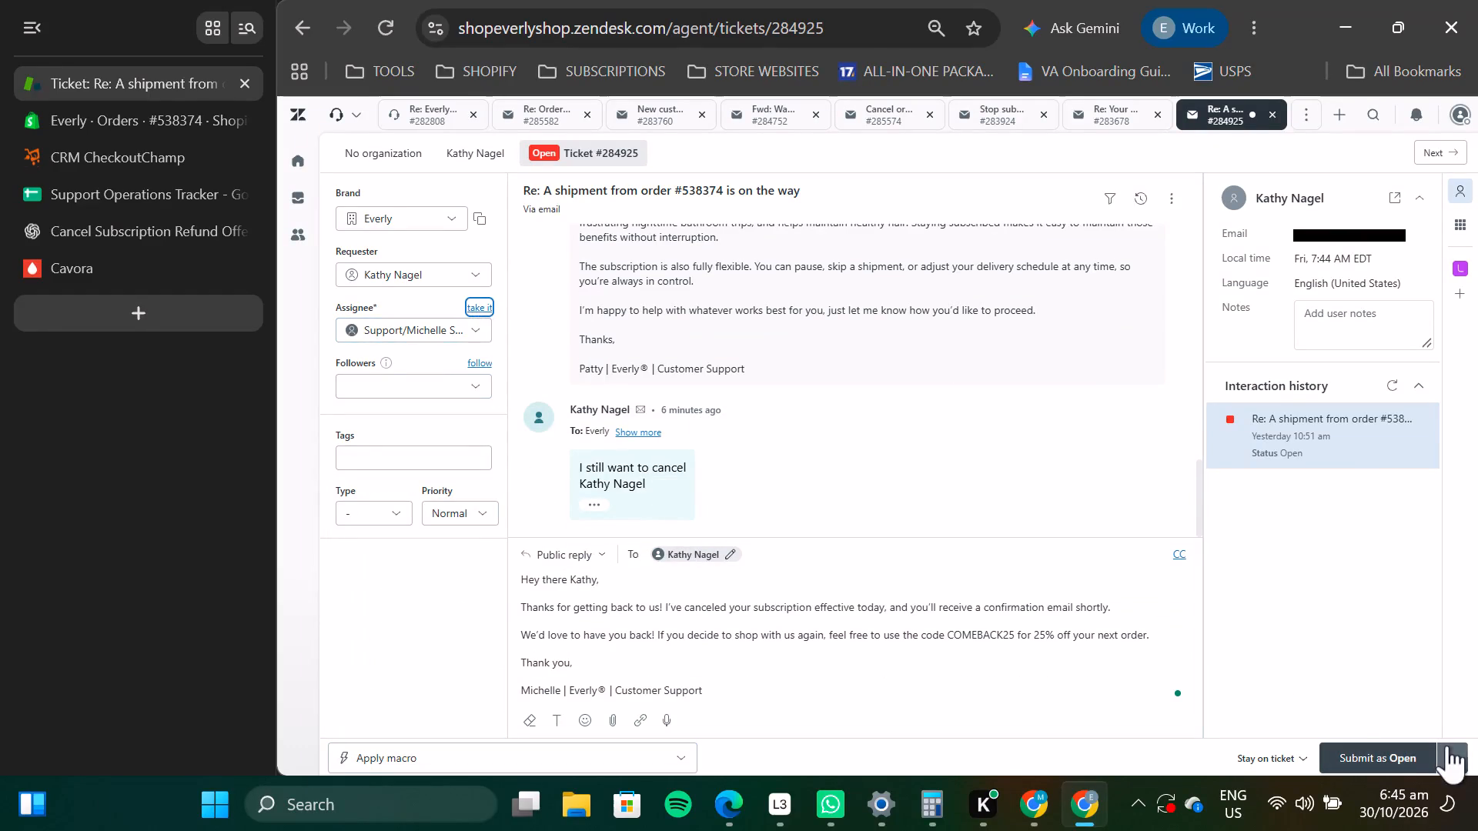
click(1450, 746)
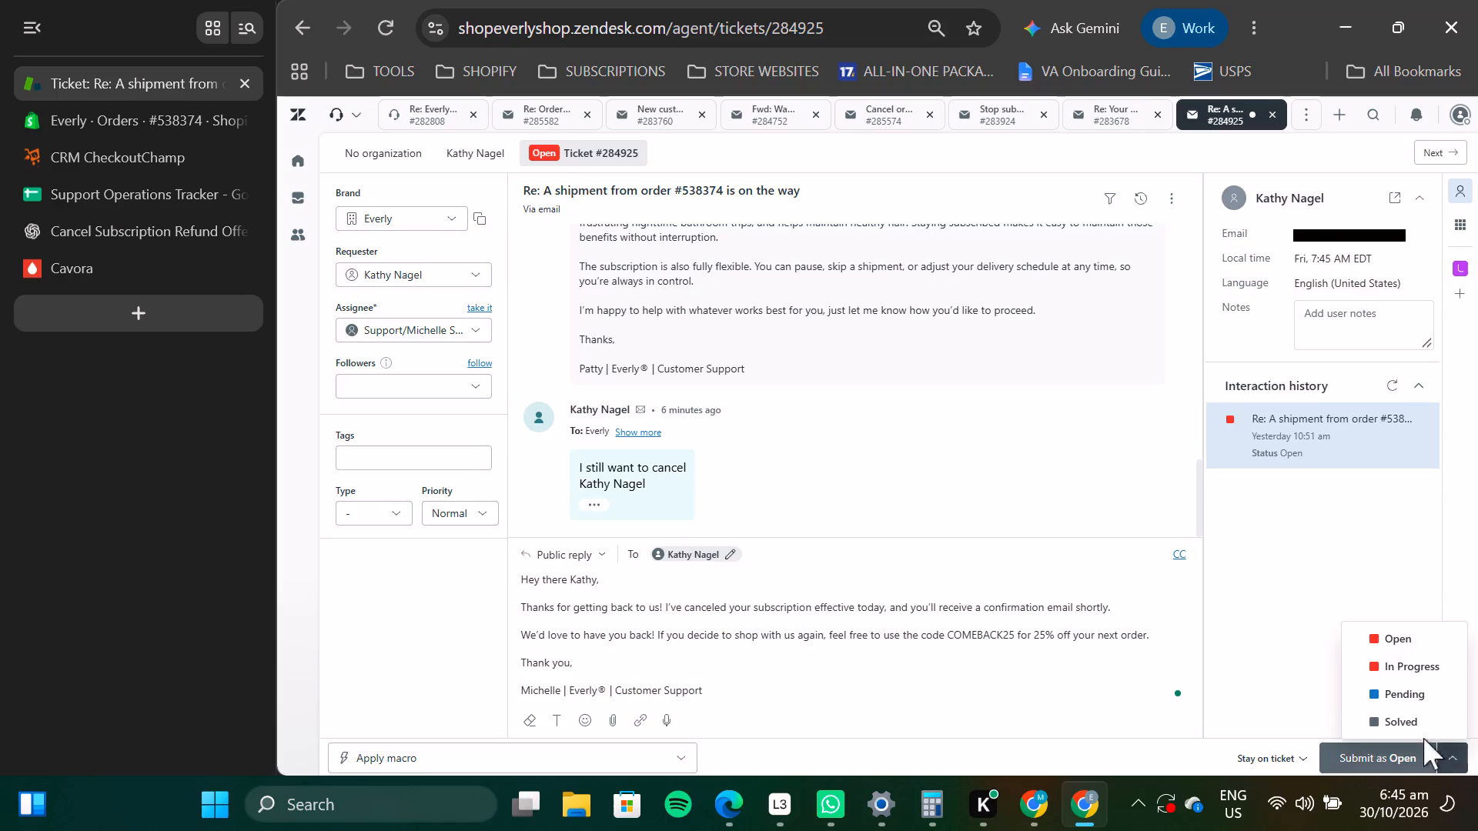
click(1413, 719)
scroll(767, 393, up, 3)
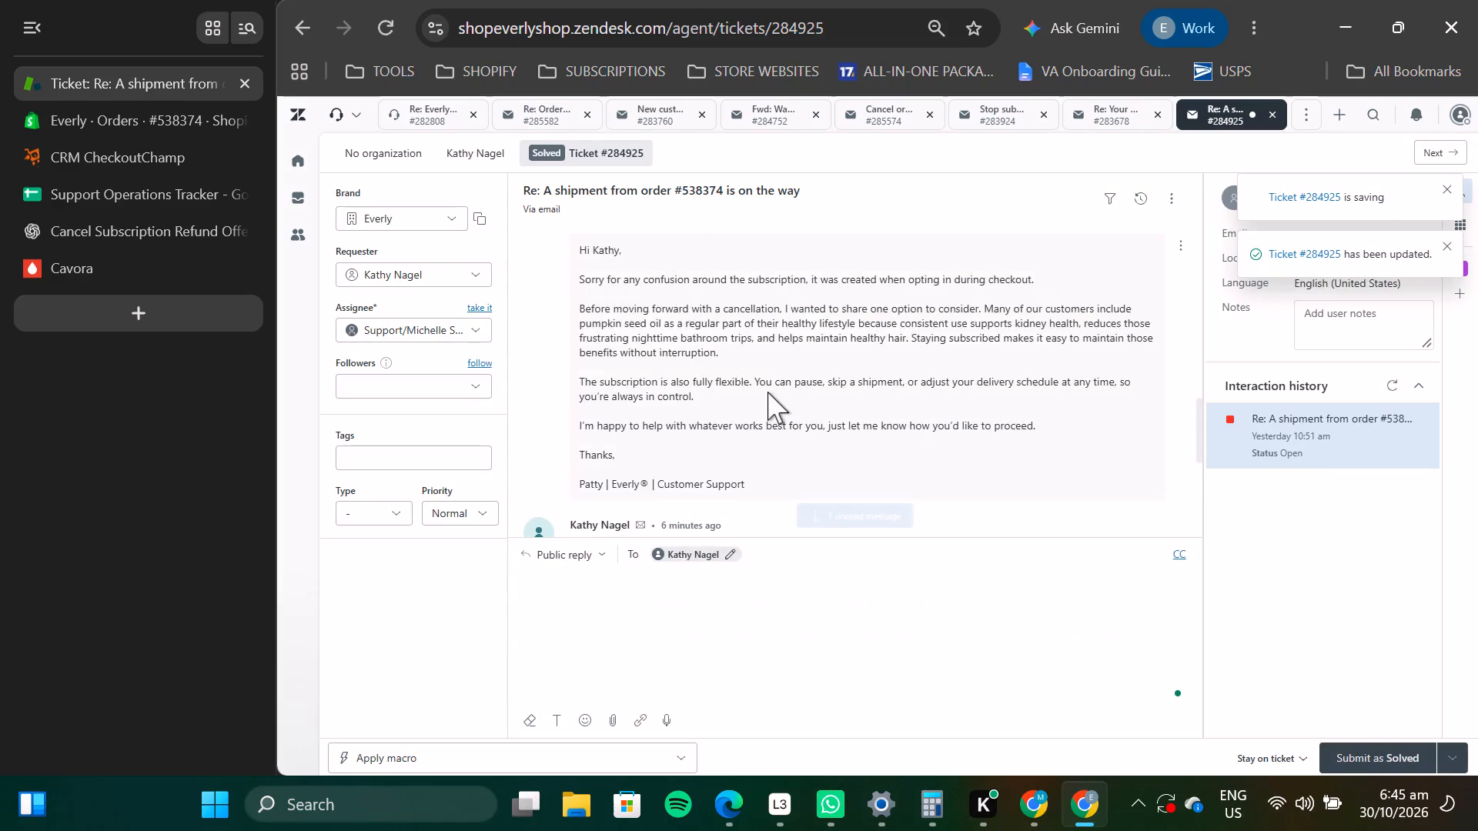
scroll(815, 428, up, 2)
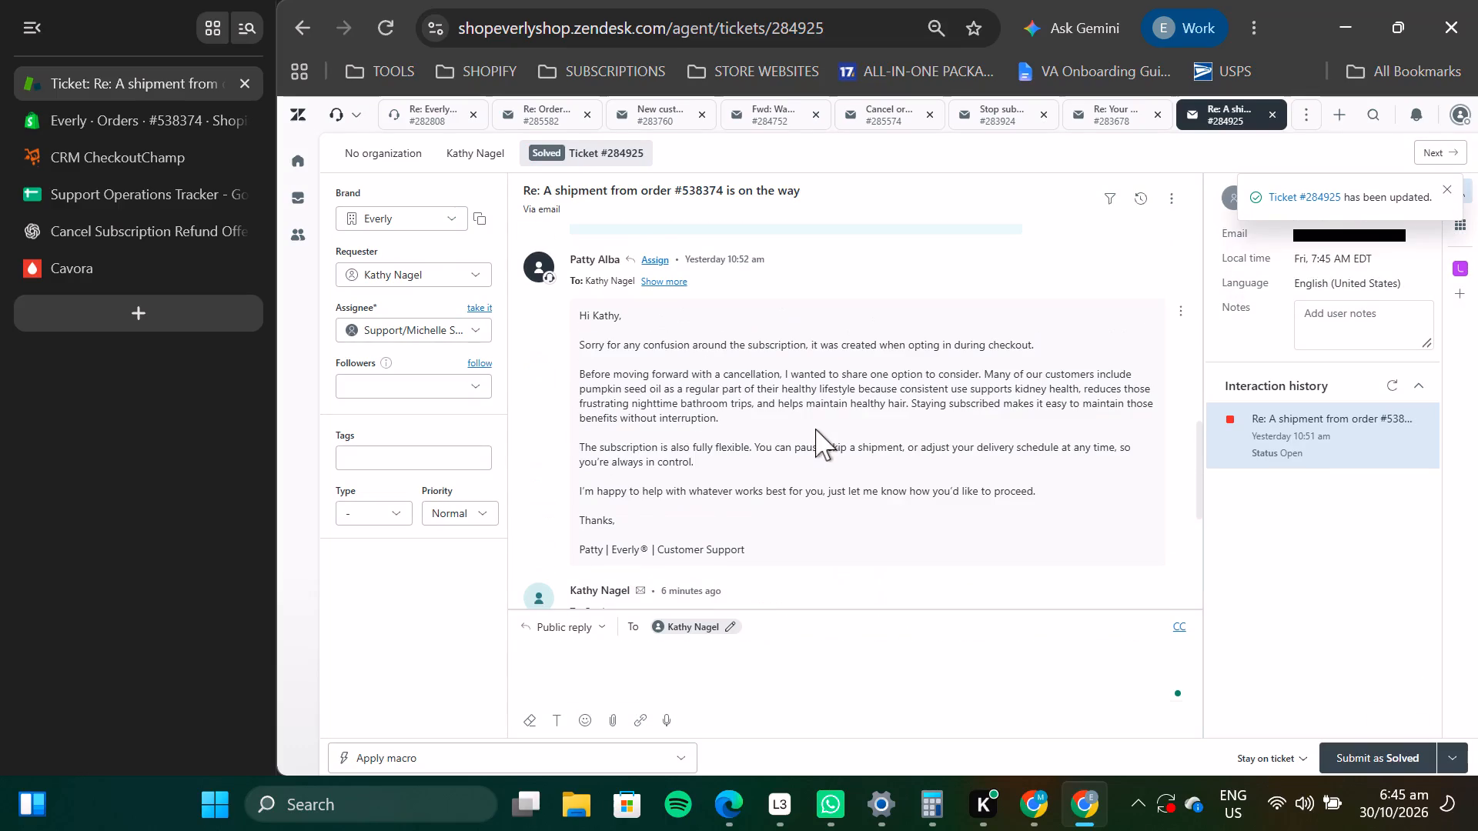
click(305, 193)
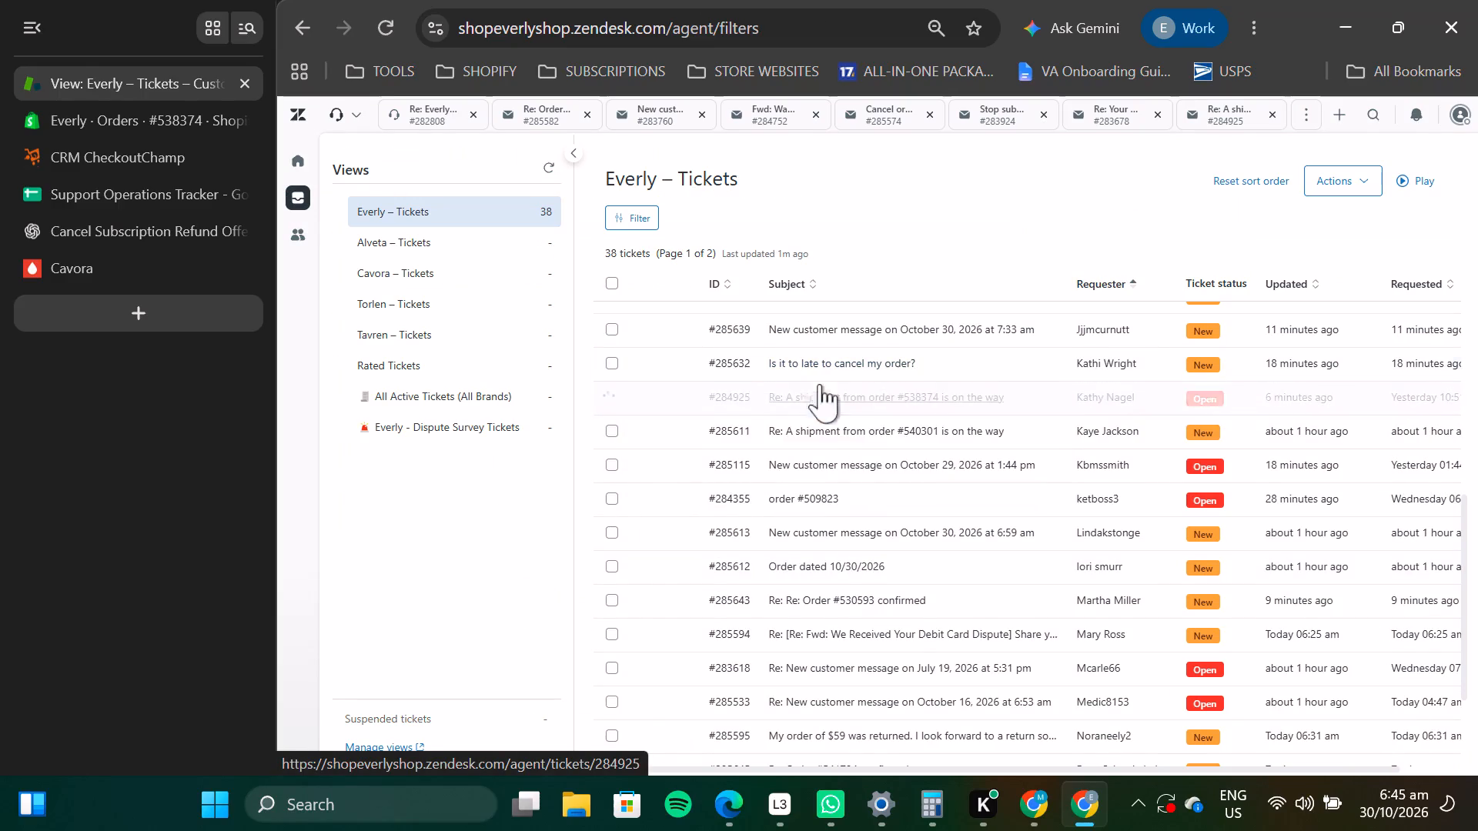
click(822, 395)
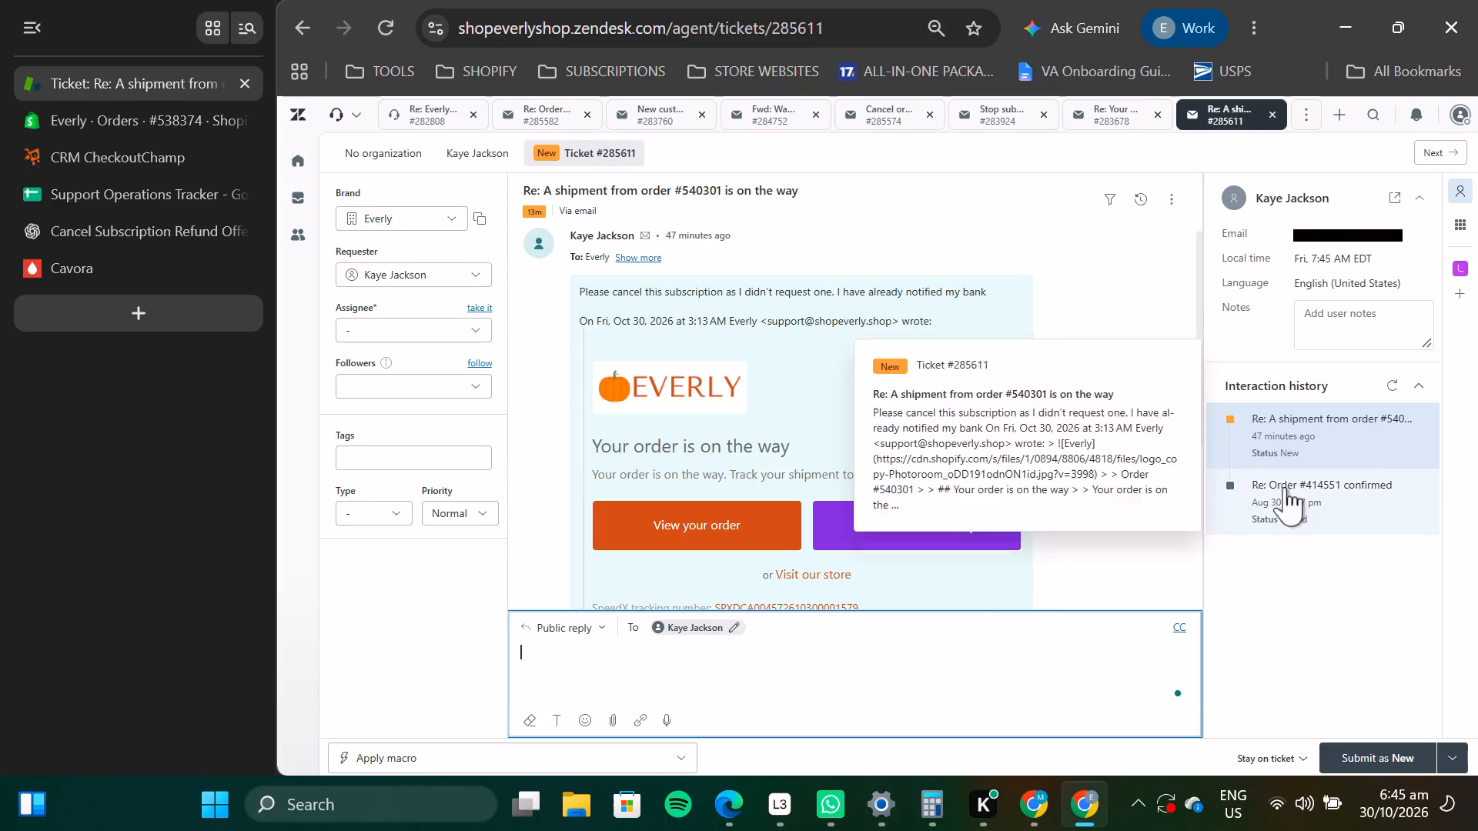
click(1433, 235)
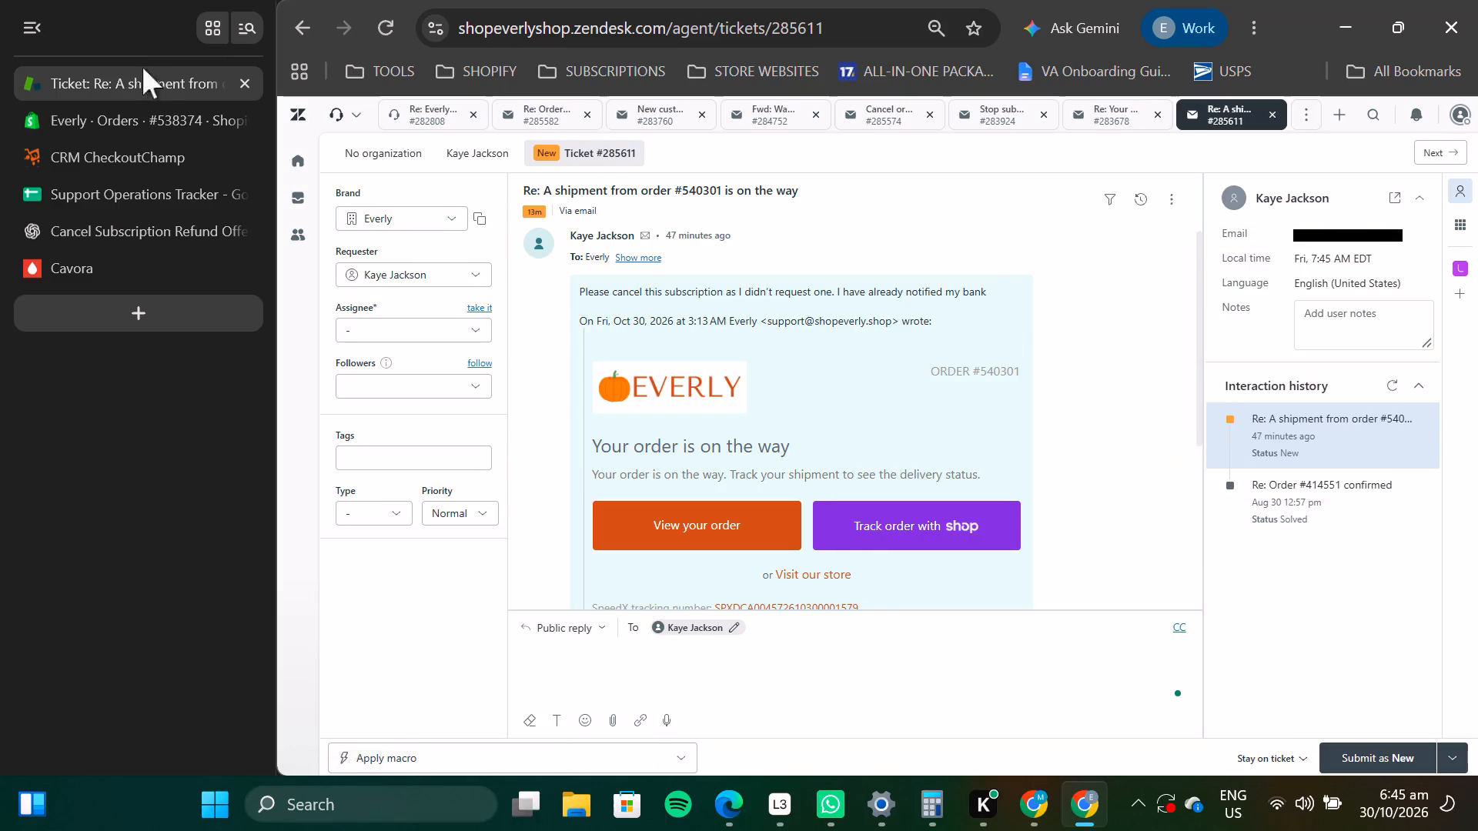
click(122, 107)
click(368, 161)
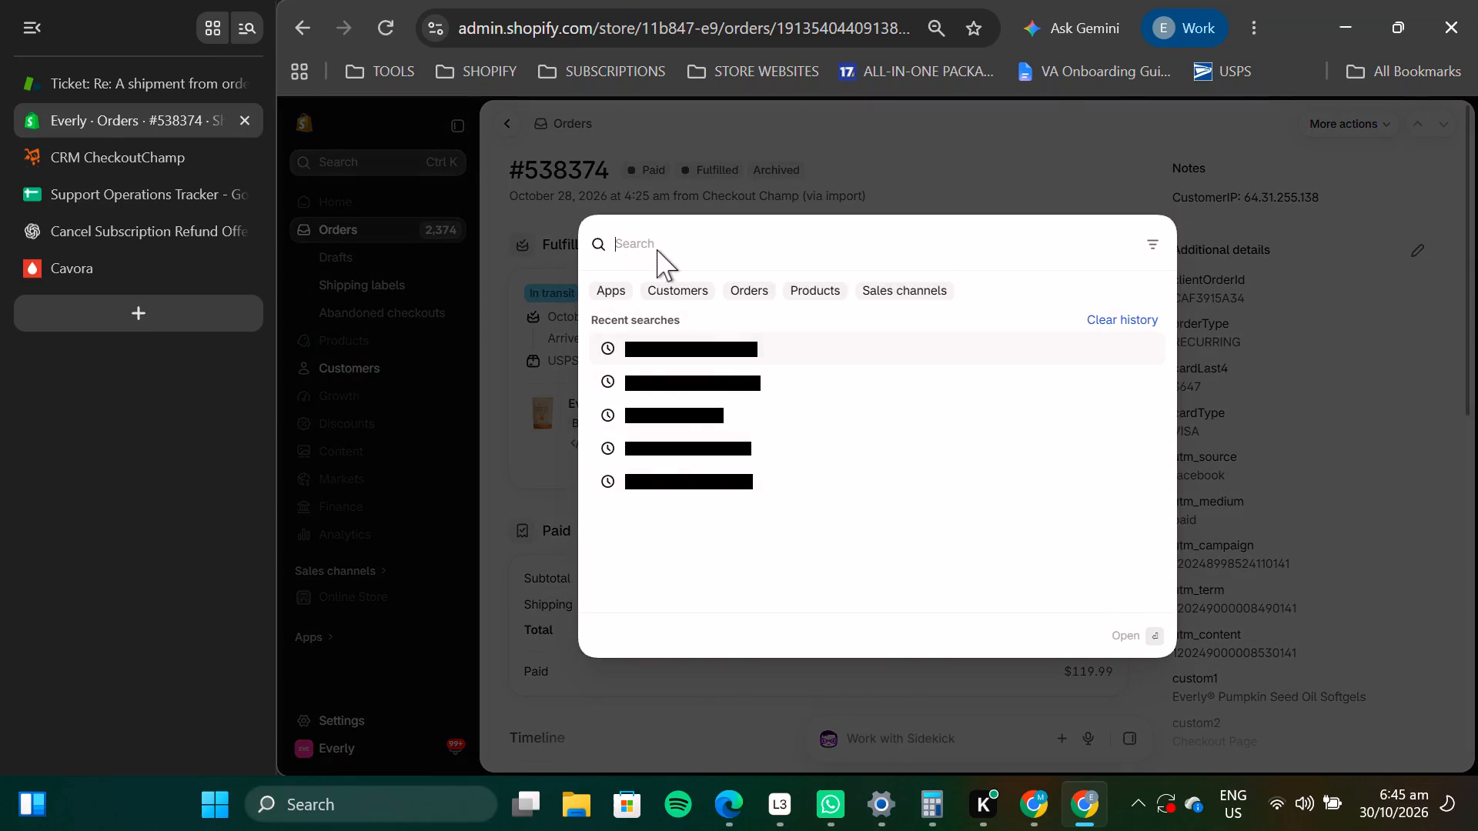
click(657, 249)
right_click(650, 244)
click(727, 511)
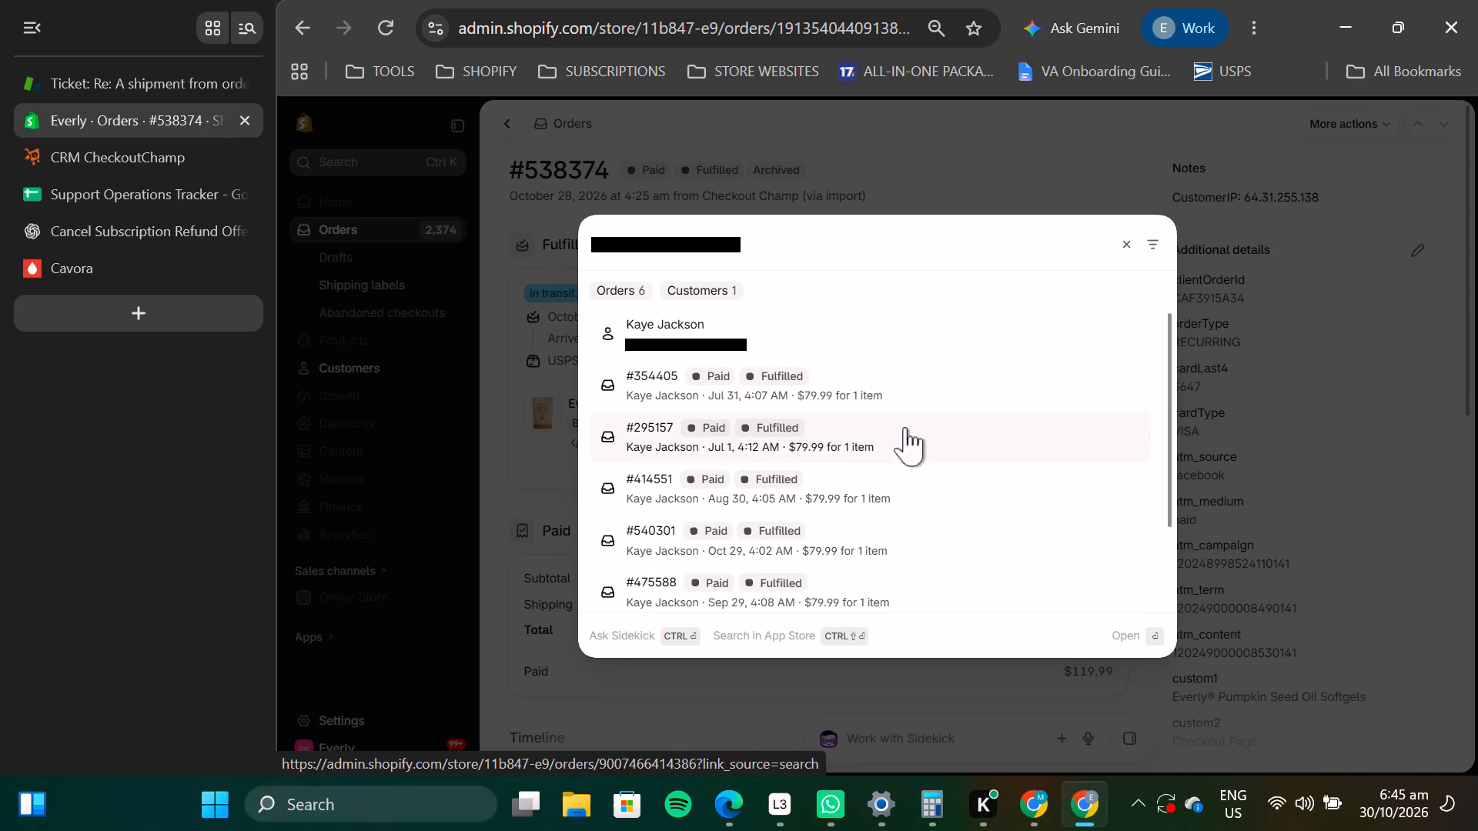
click(770, 542)
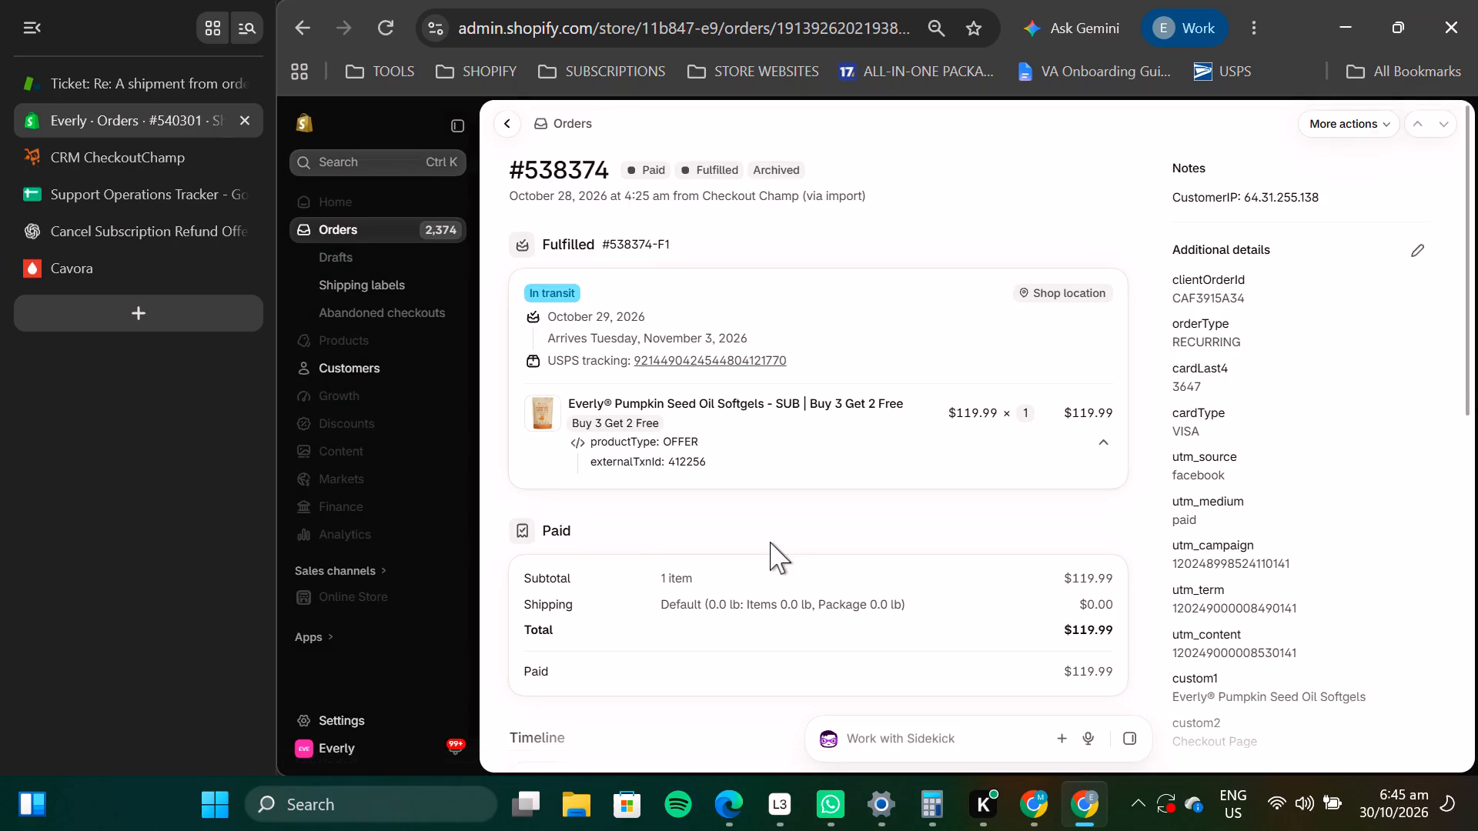
Open the customer's subscription in Loop and cancel it with the reason "I have too much product right now - I can't use it fast enough!".
click(611, 397)
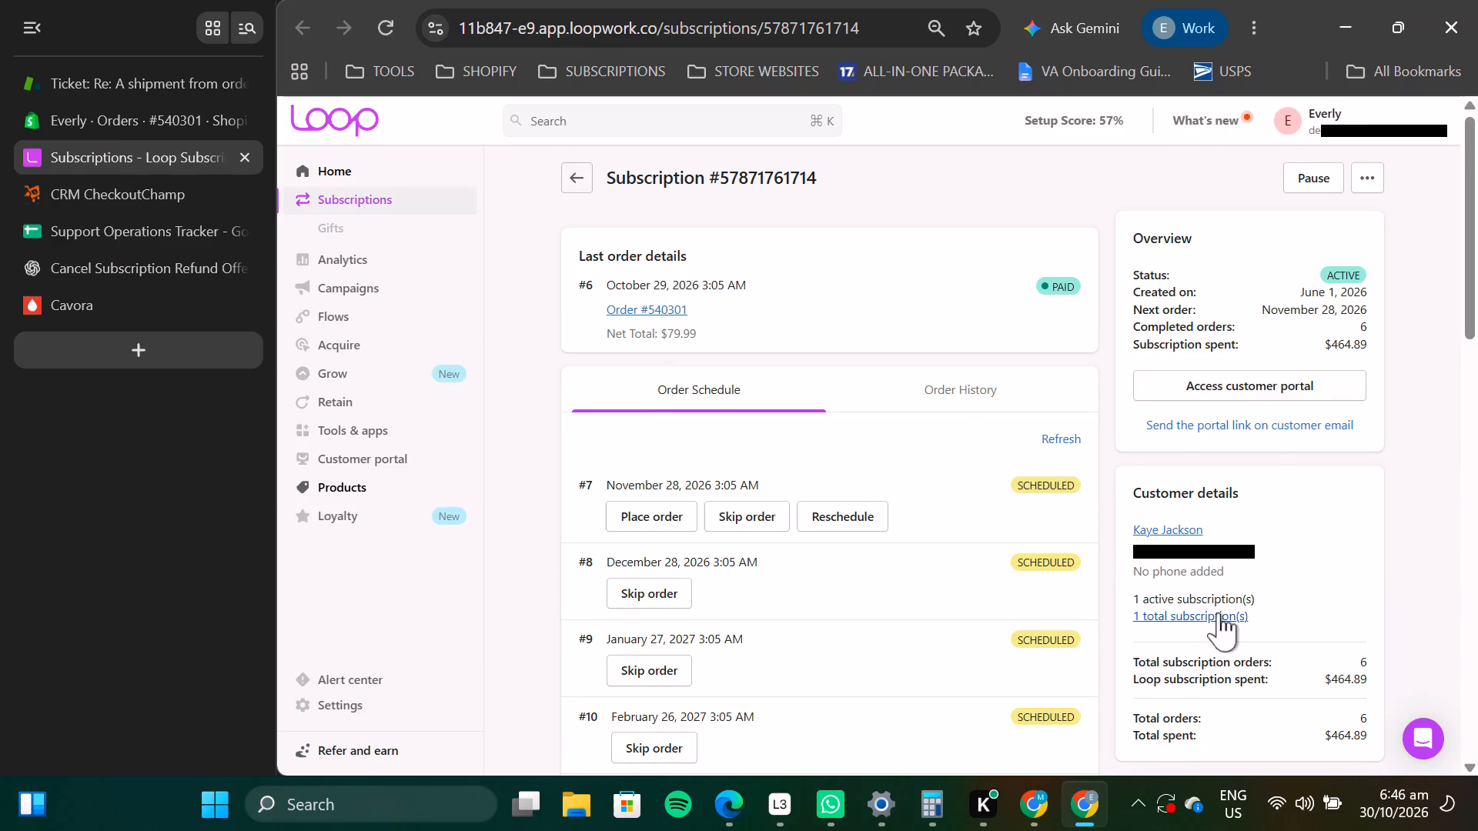
click(1373, 172)
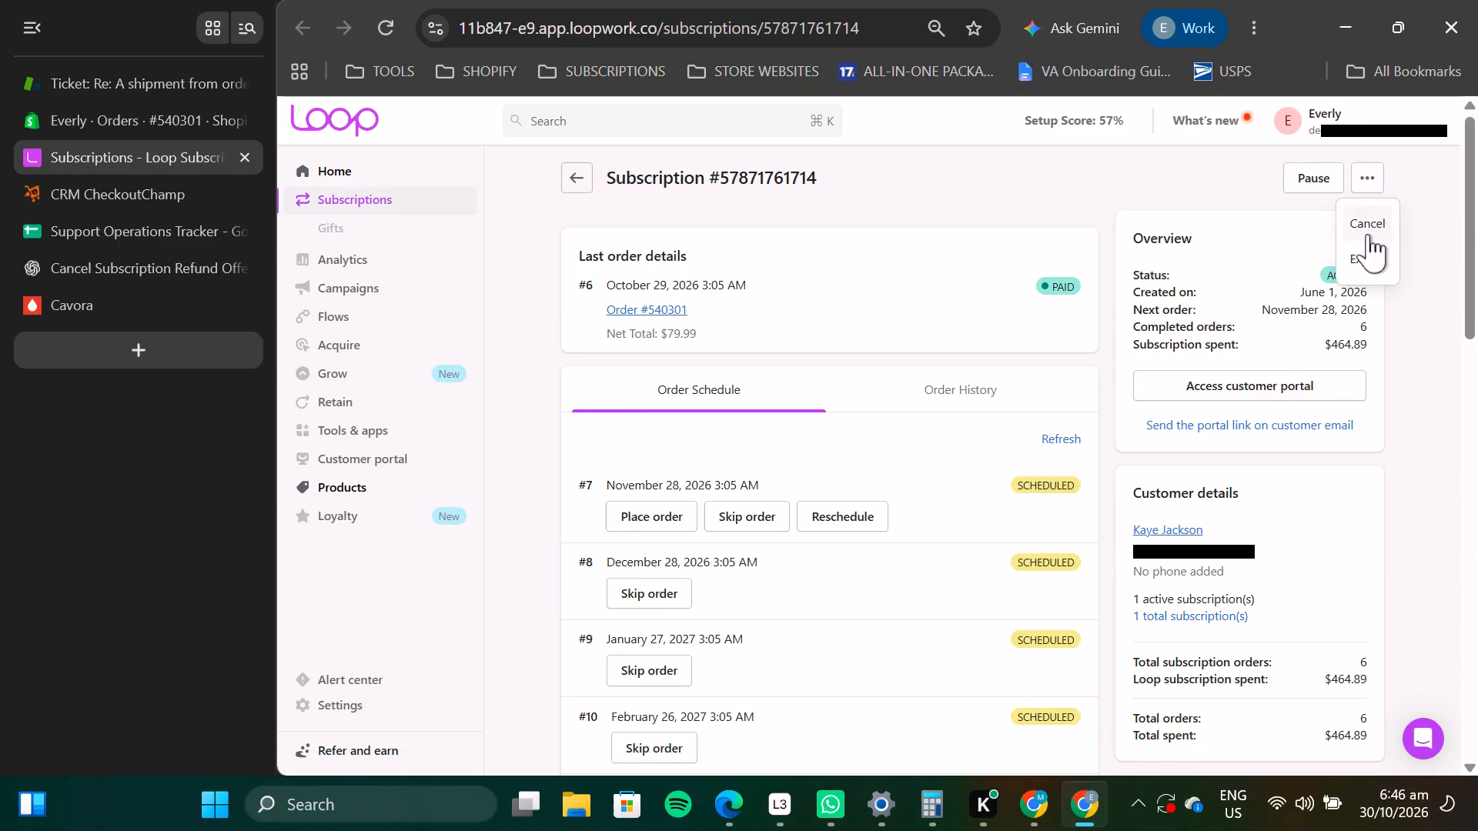
click(1367, 234)
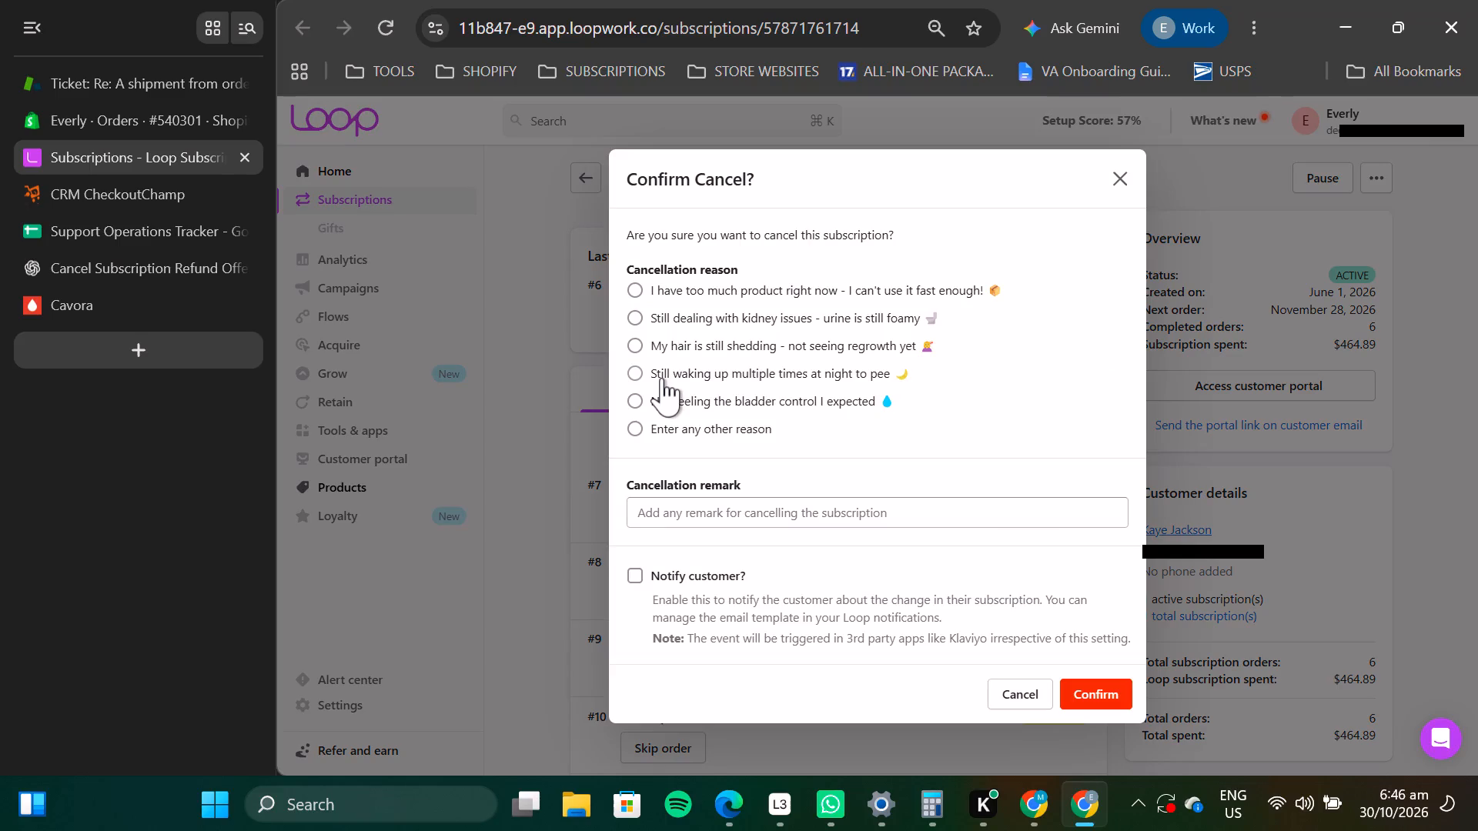
click(666, 290)
click(644, 564)
click(1097, 696)
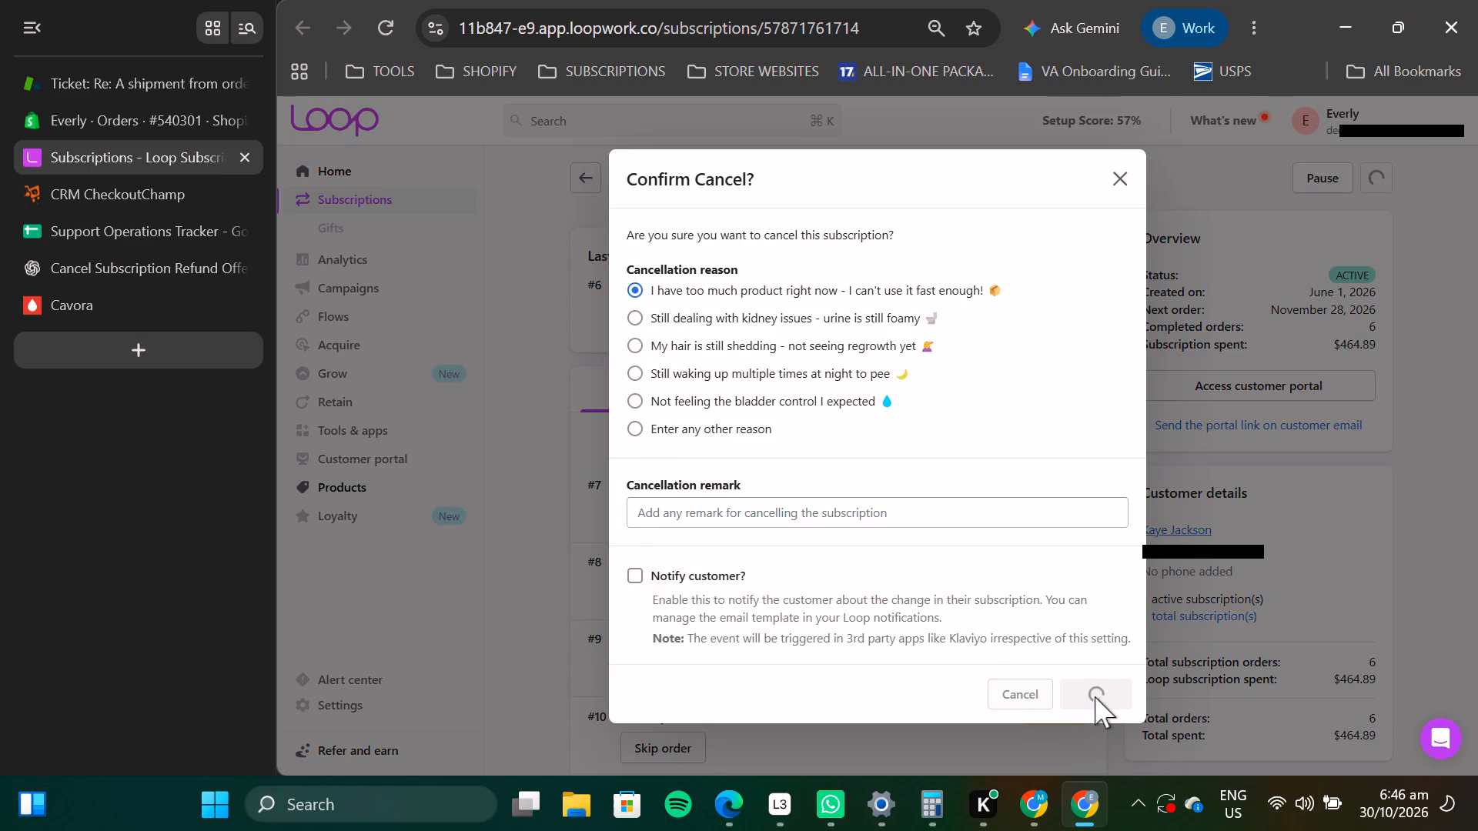
click(687, 583)
click(677, 578)
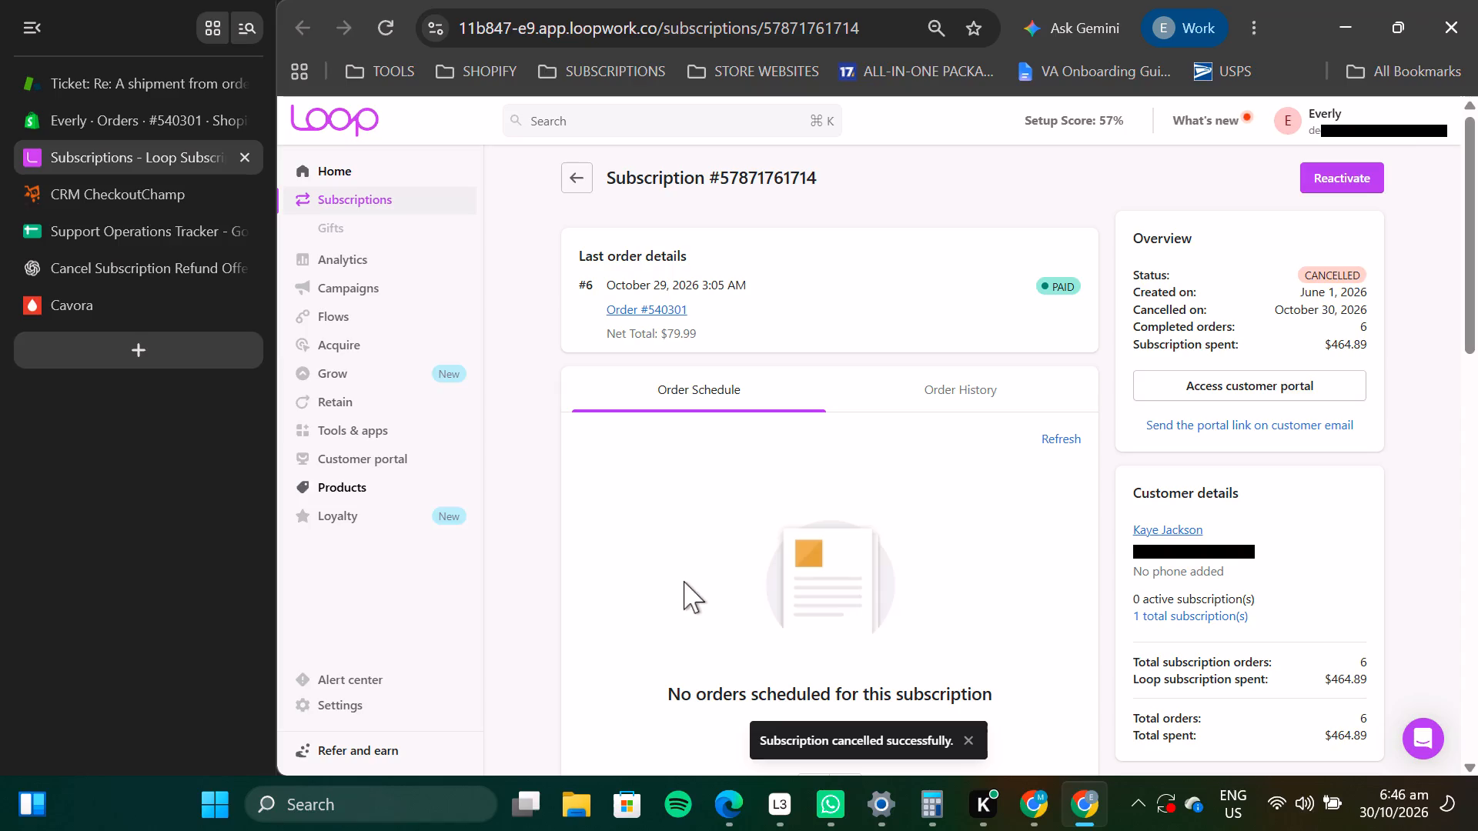
Apply the Wormwood Subscription Cancellation [Step 3] macro to ticket #285611's reply and address its greeting to Kaye.
click(134, 85)
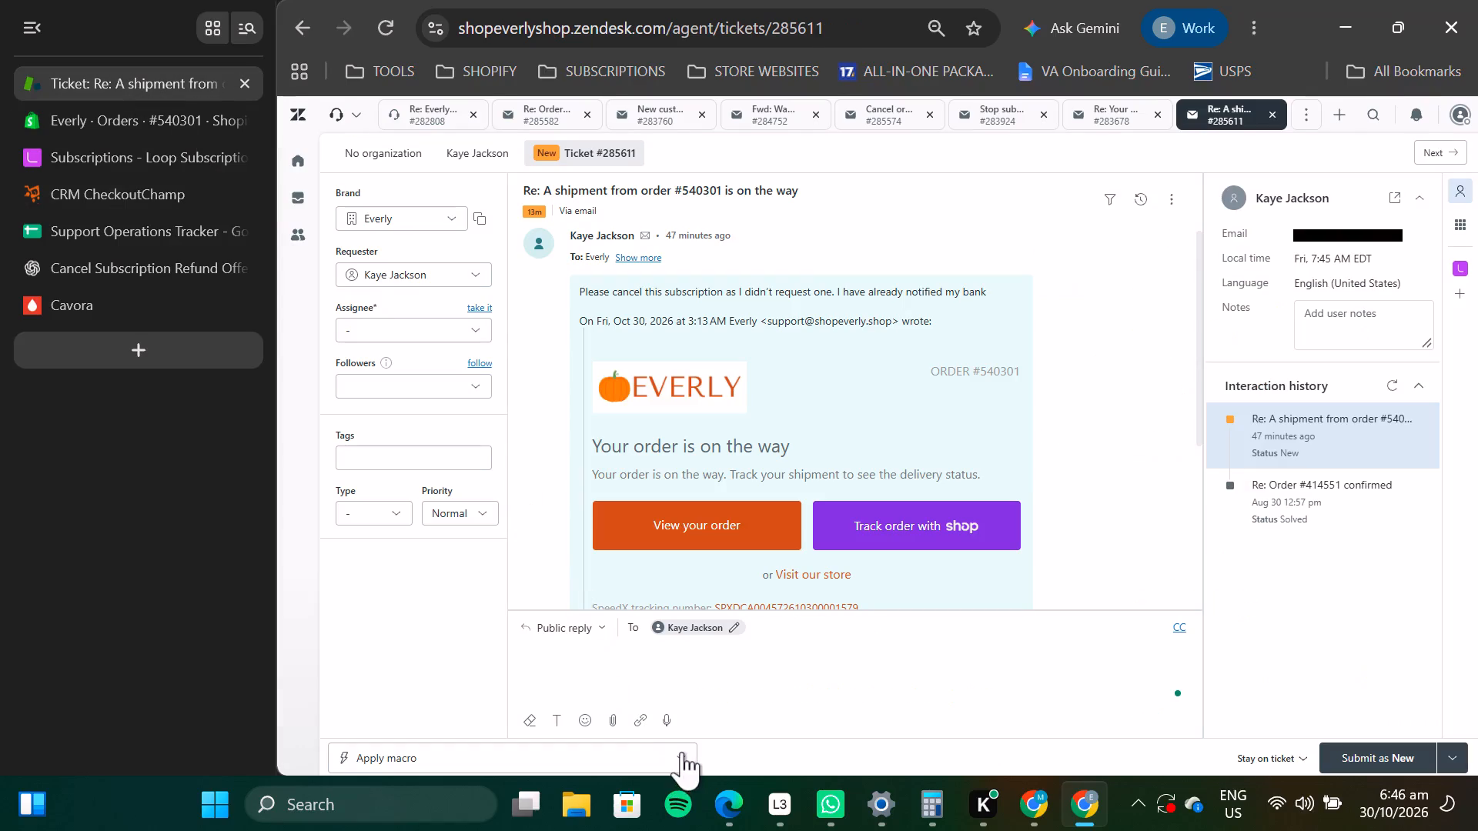
click(682, 752)
click(419, 525)
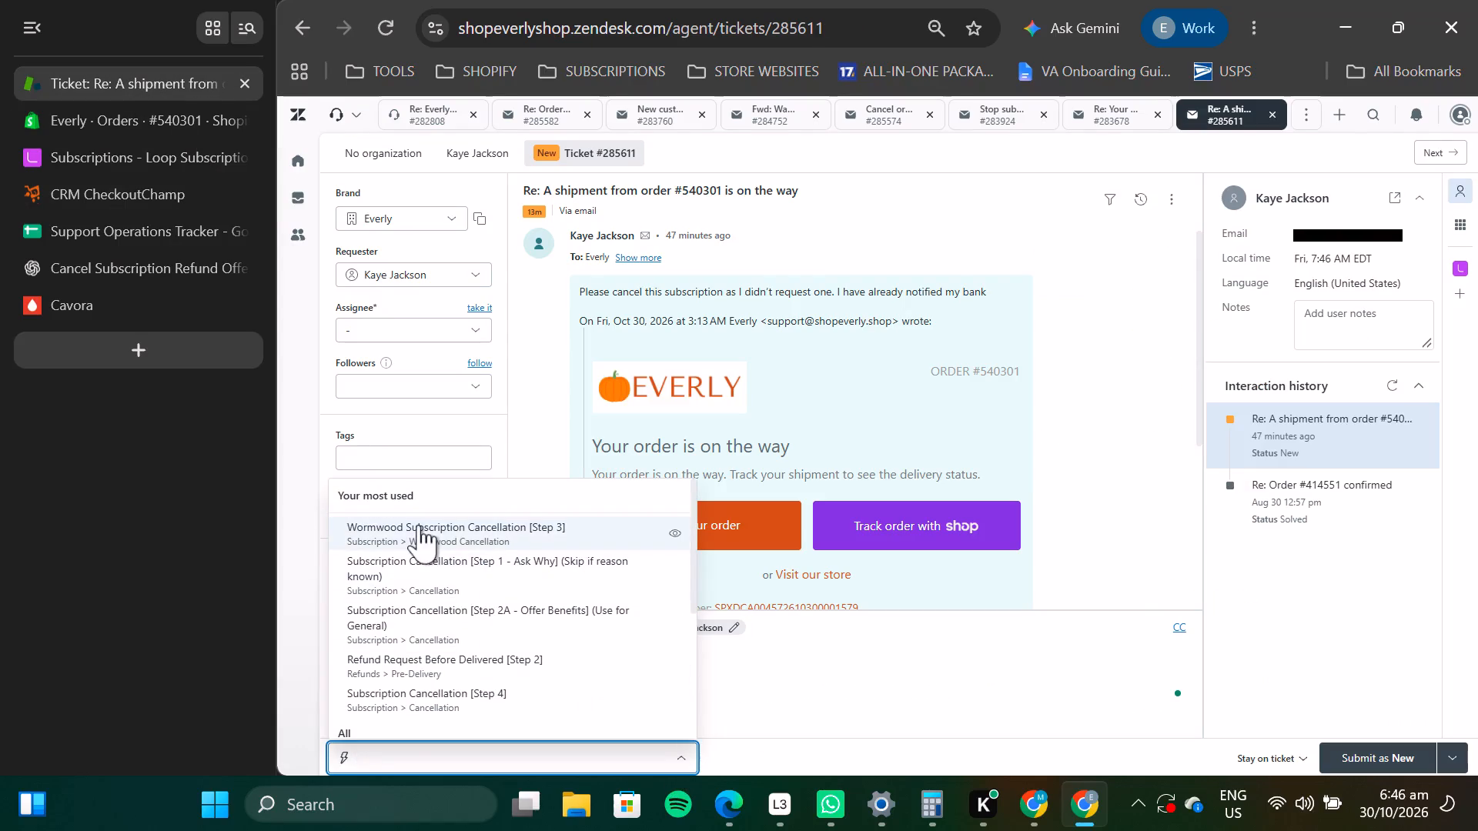
click(605, 576)
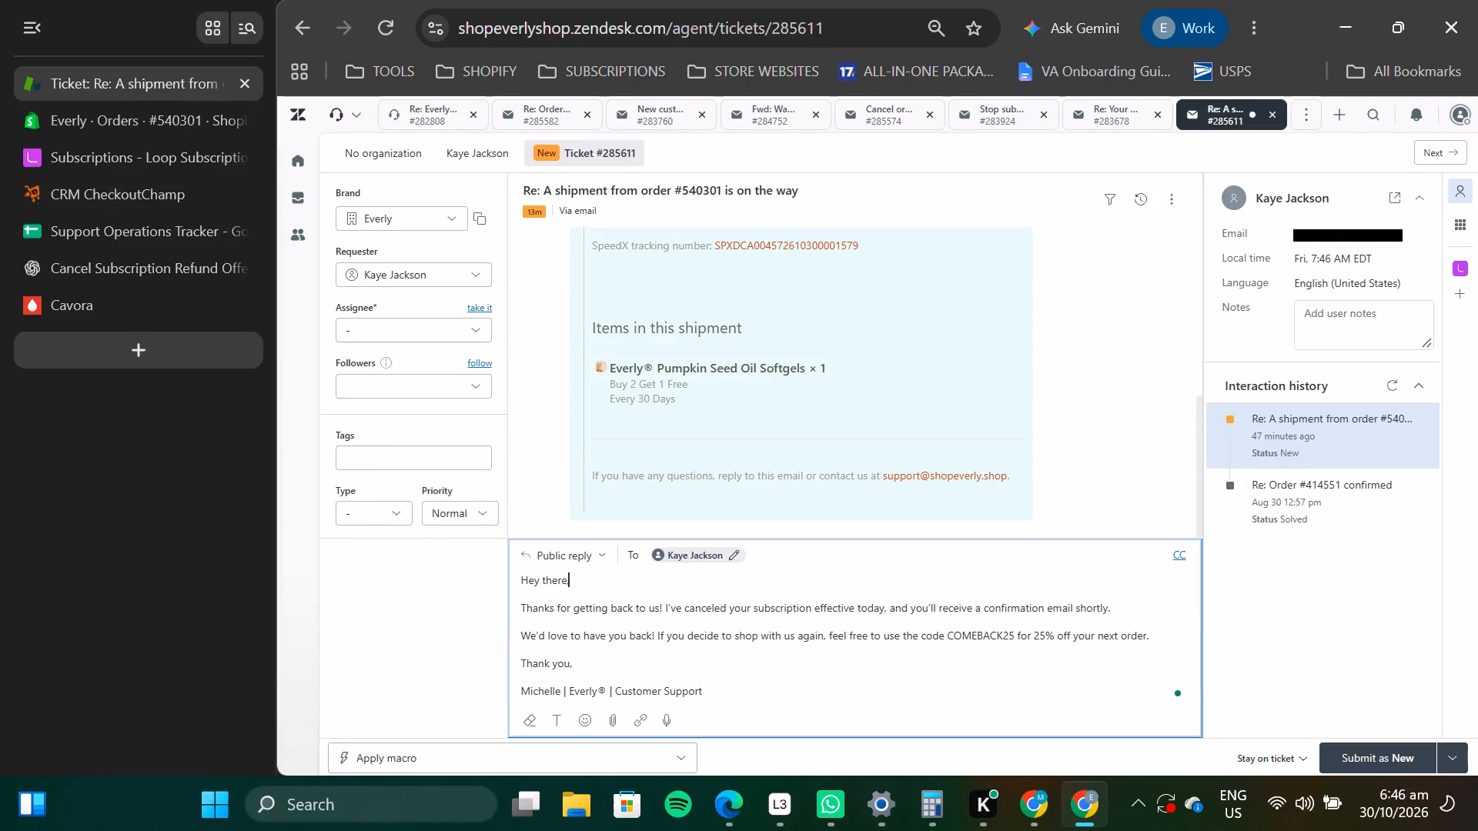
key(Left)
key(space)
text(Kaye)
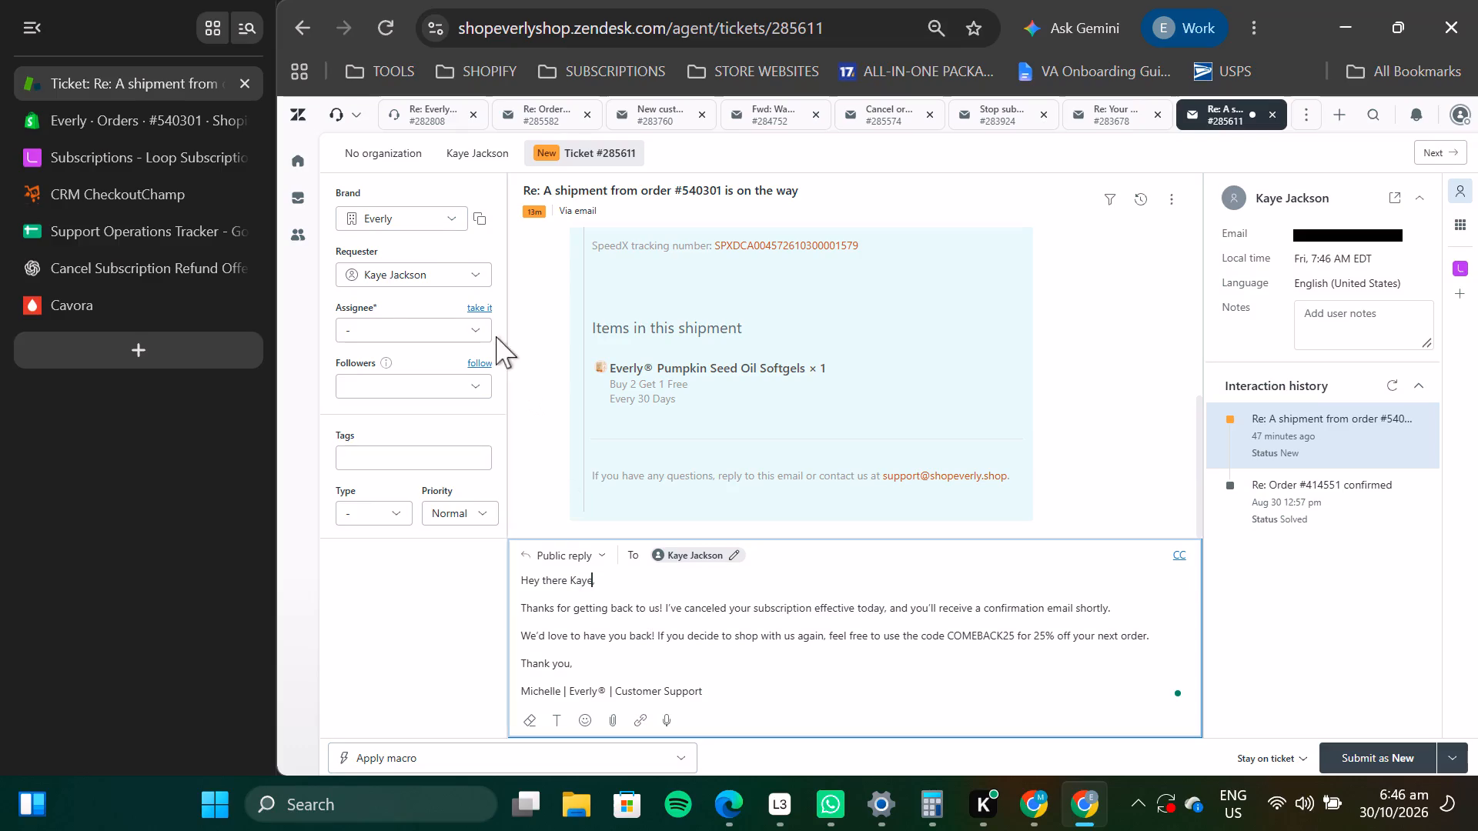
Take ticket #285611 as assignee and submit the reply with the status Solved.
double_click(477, 309)
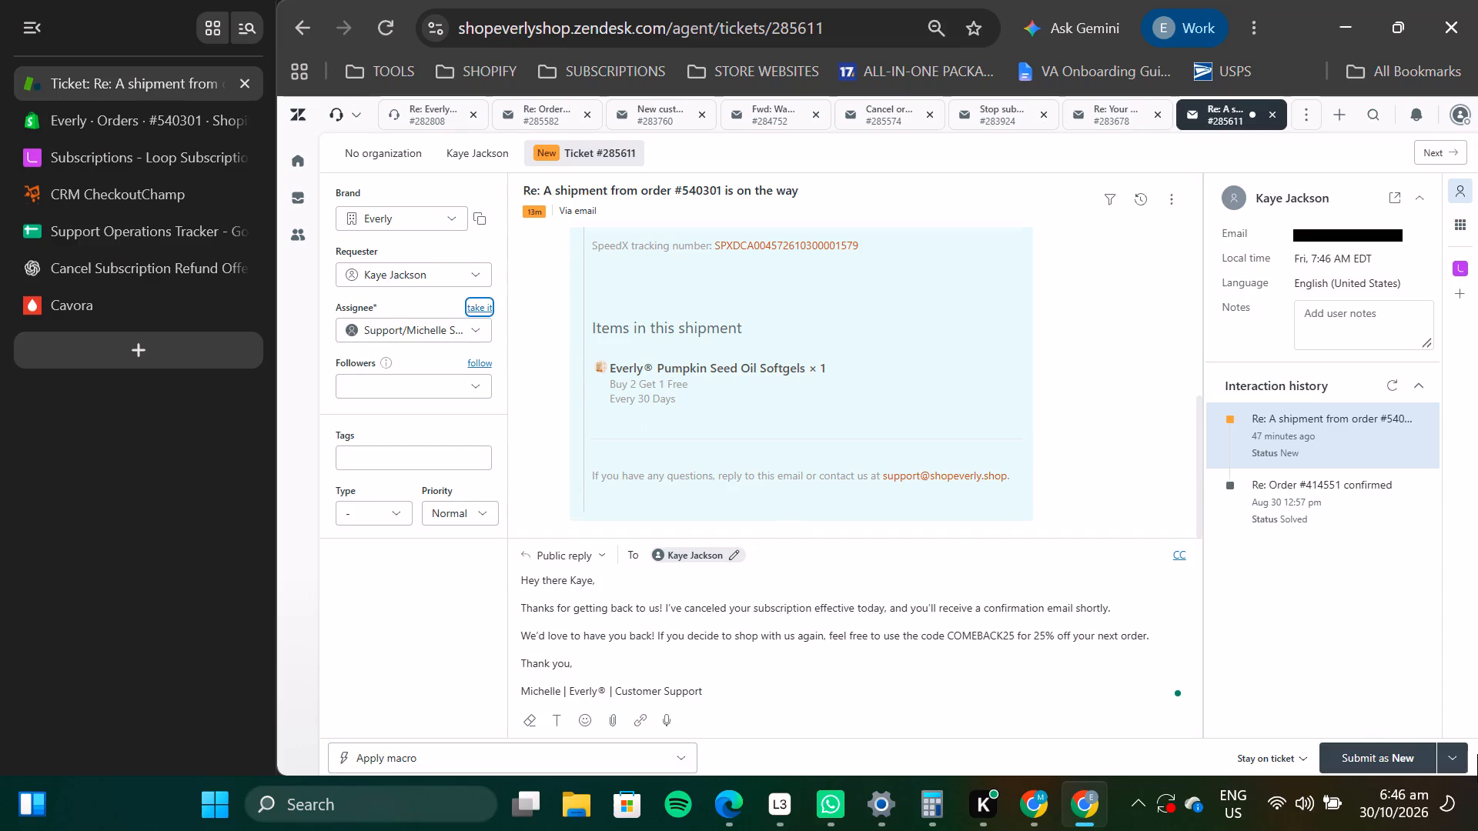
click(1456, 762)
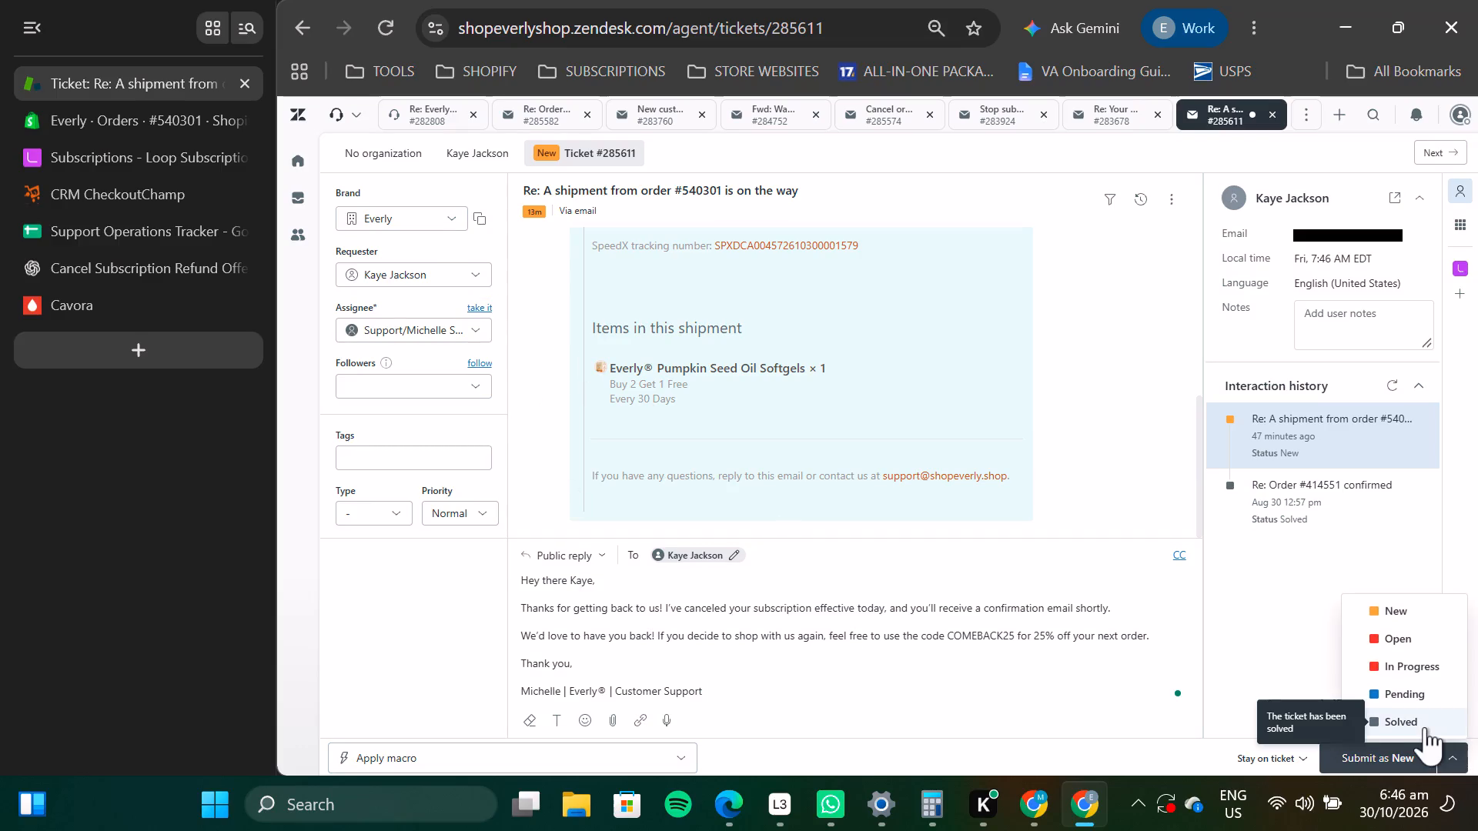
click(1425, 727)
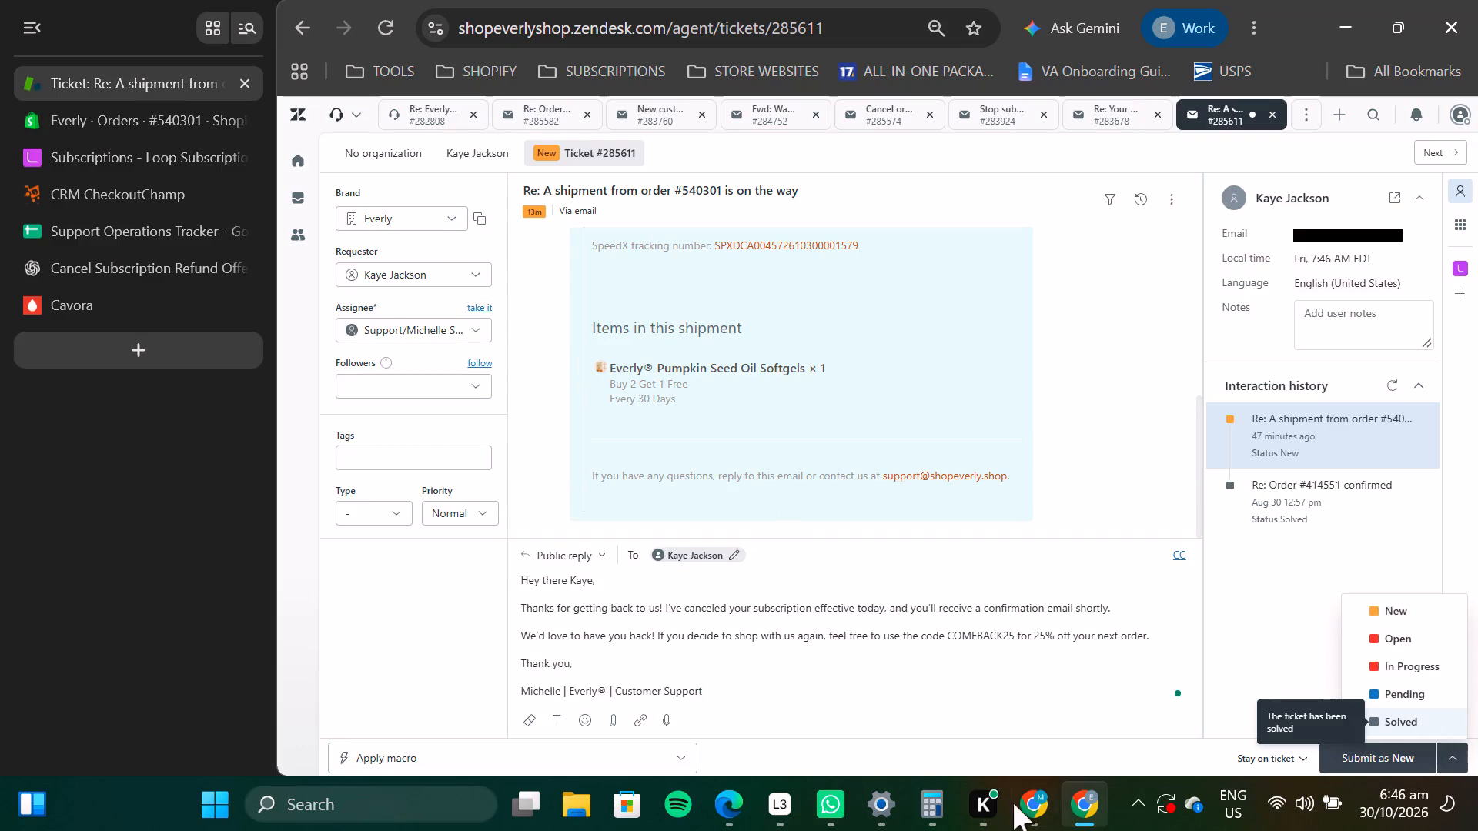
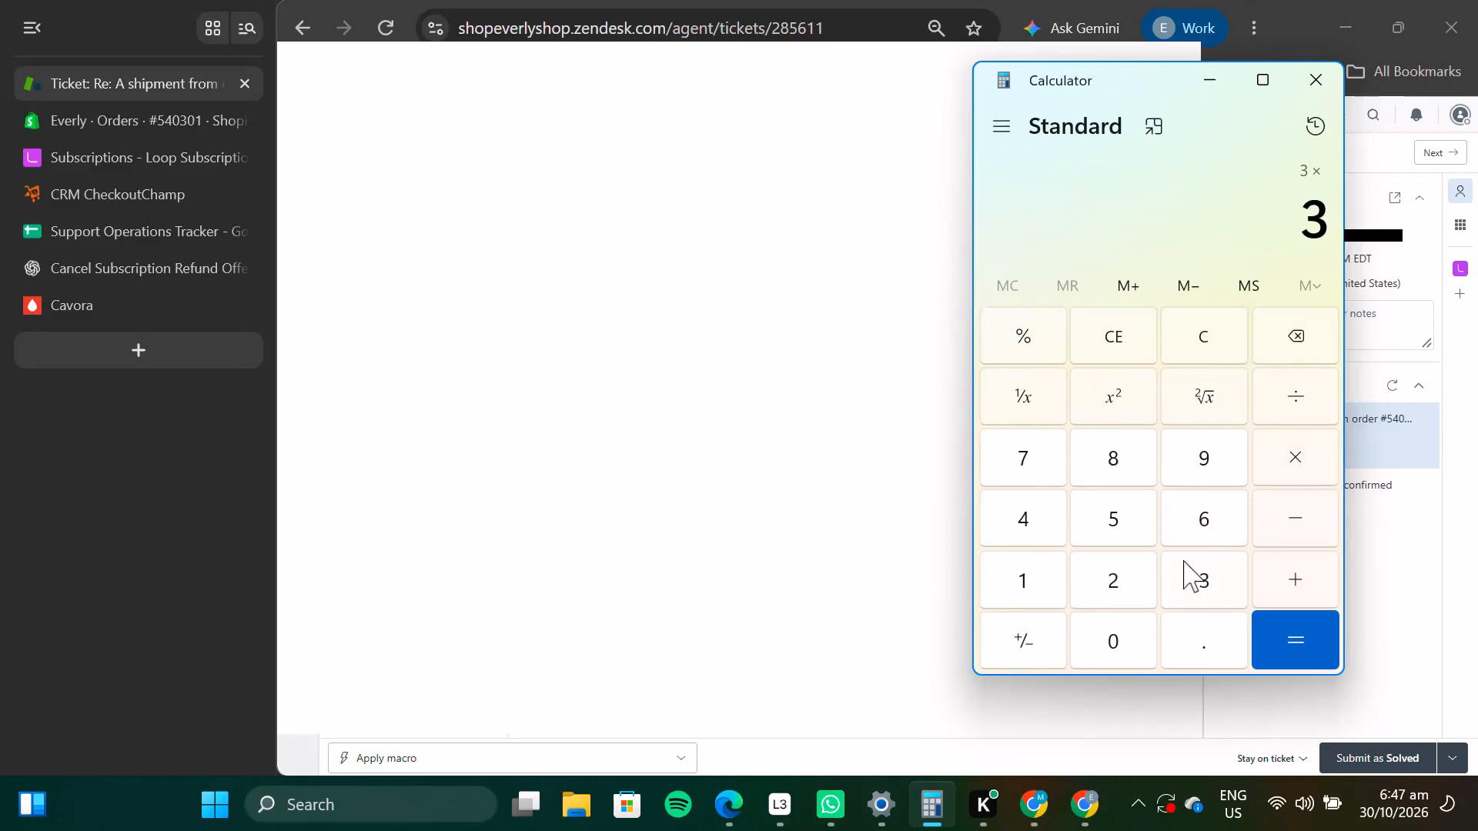
Complete the pending multiplication in Calculator to work out 3 × 62.
click(1212, 518)
click(1142, 552)
click(1305, 640)
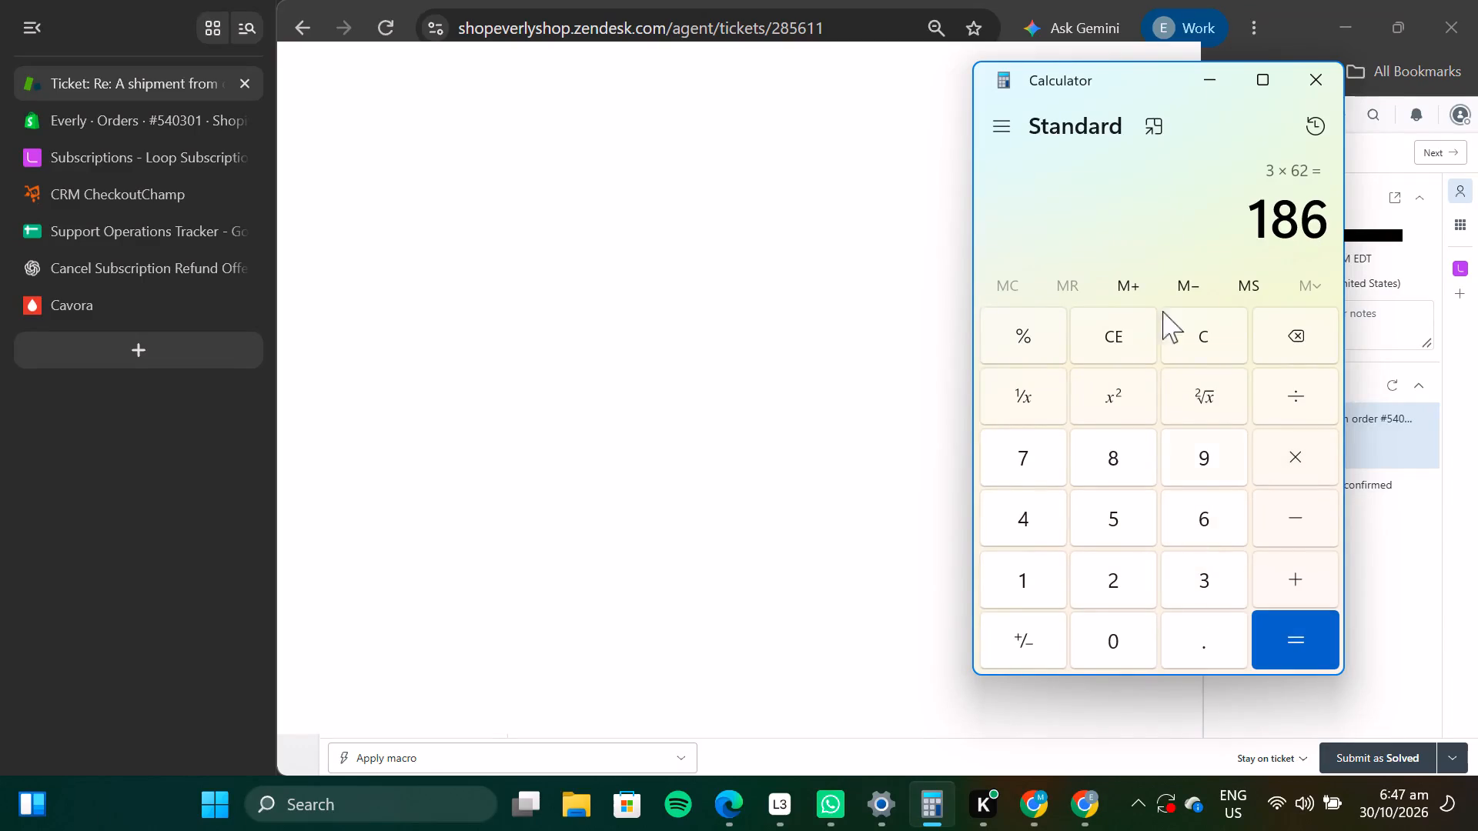
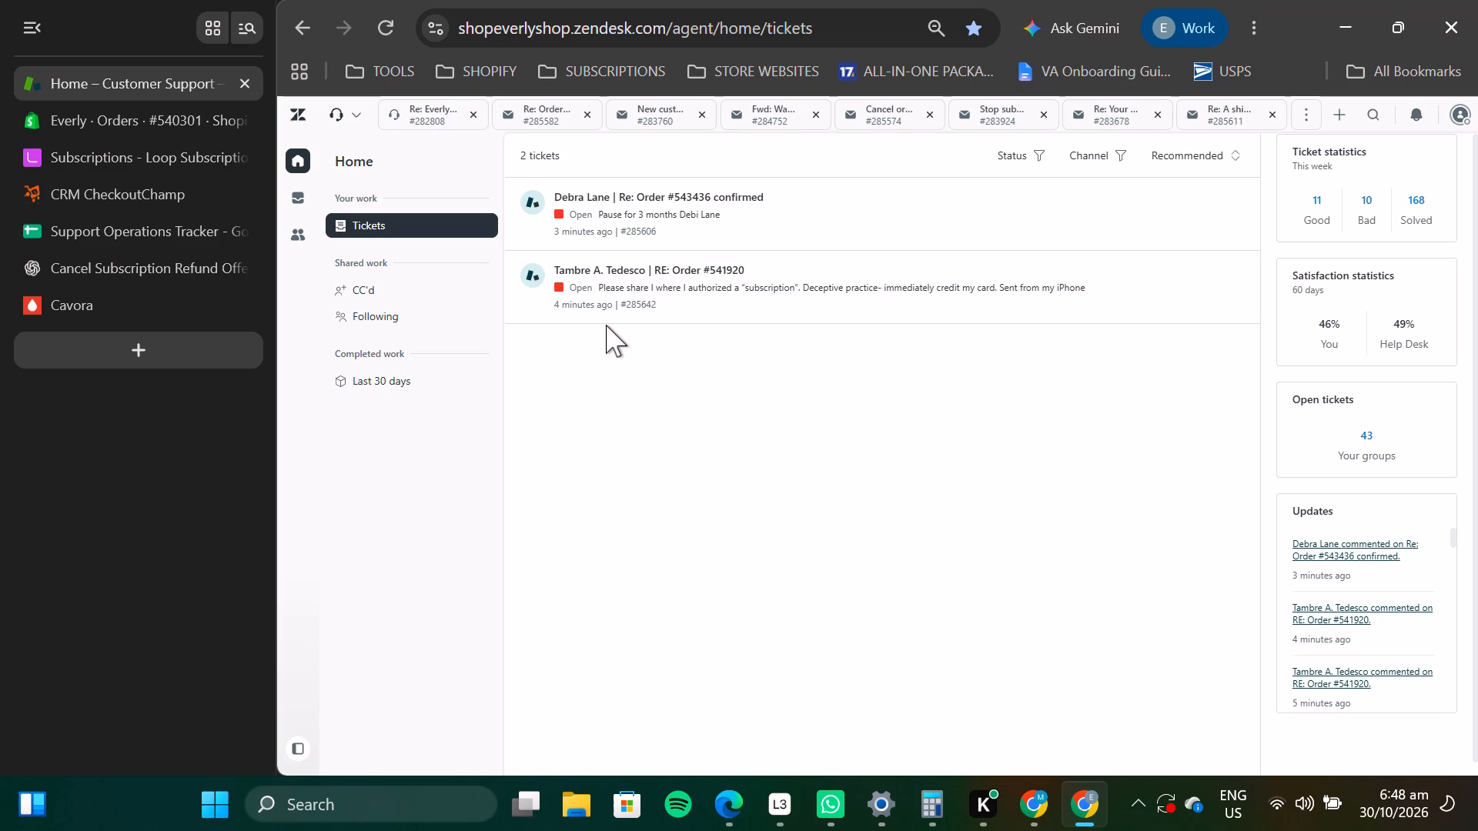
Open the "Delay next shipment" ticket #285654 from the Everly – Tickets view.
click(289, 199)
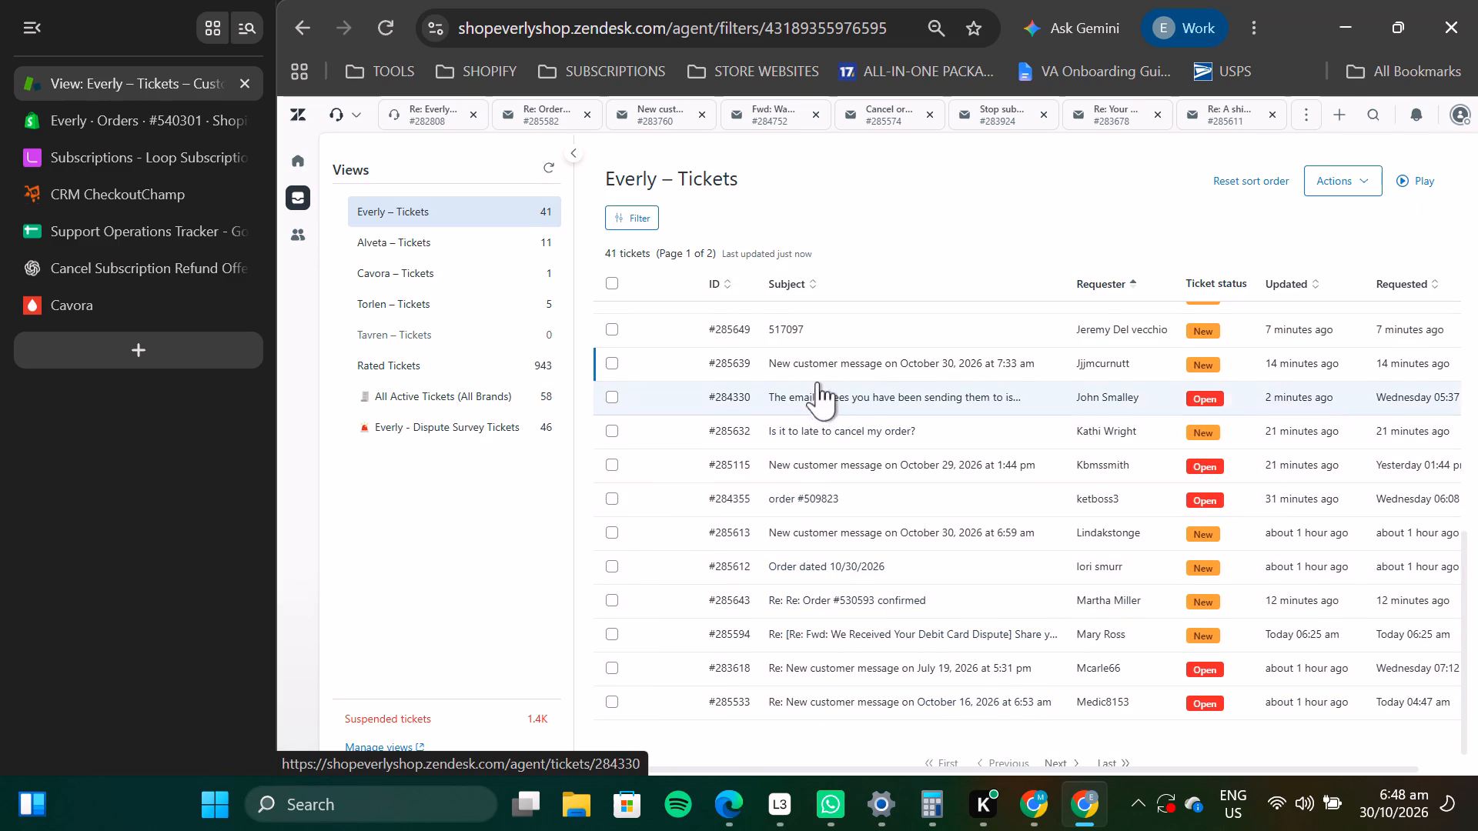
scroll(927, 519, up, 9)
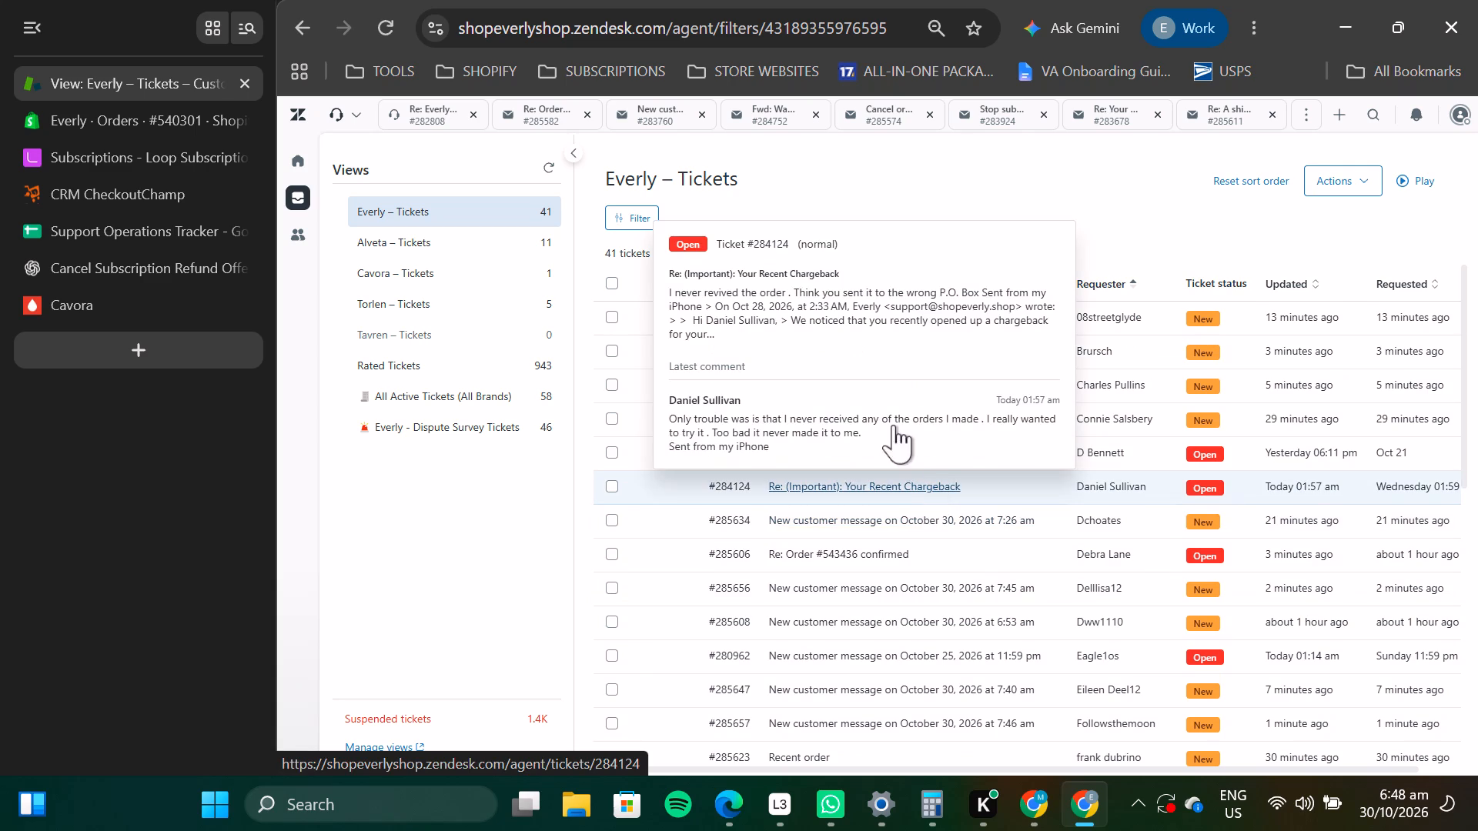
click(812, 352)
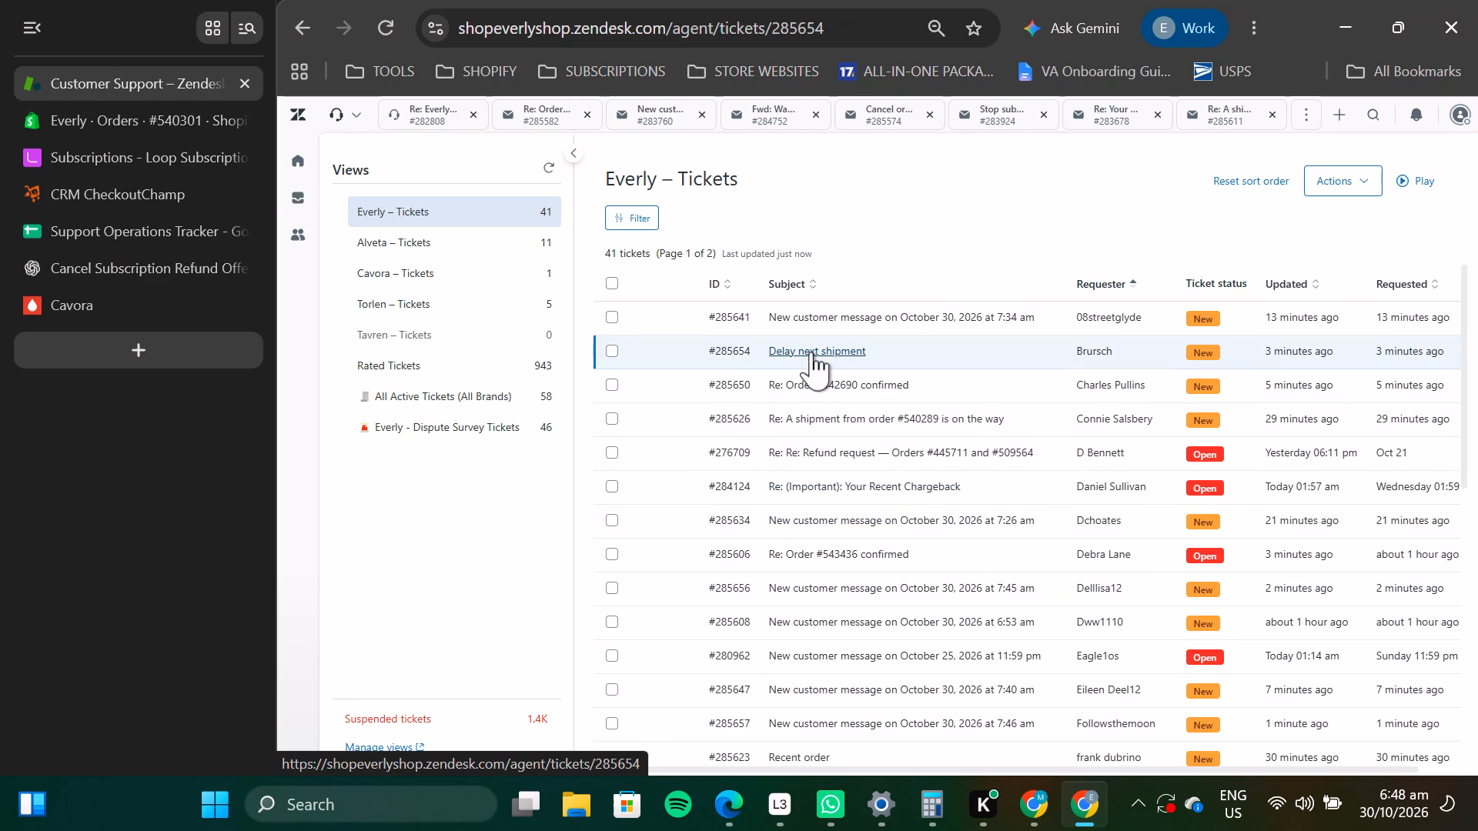
click(299, 192)
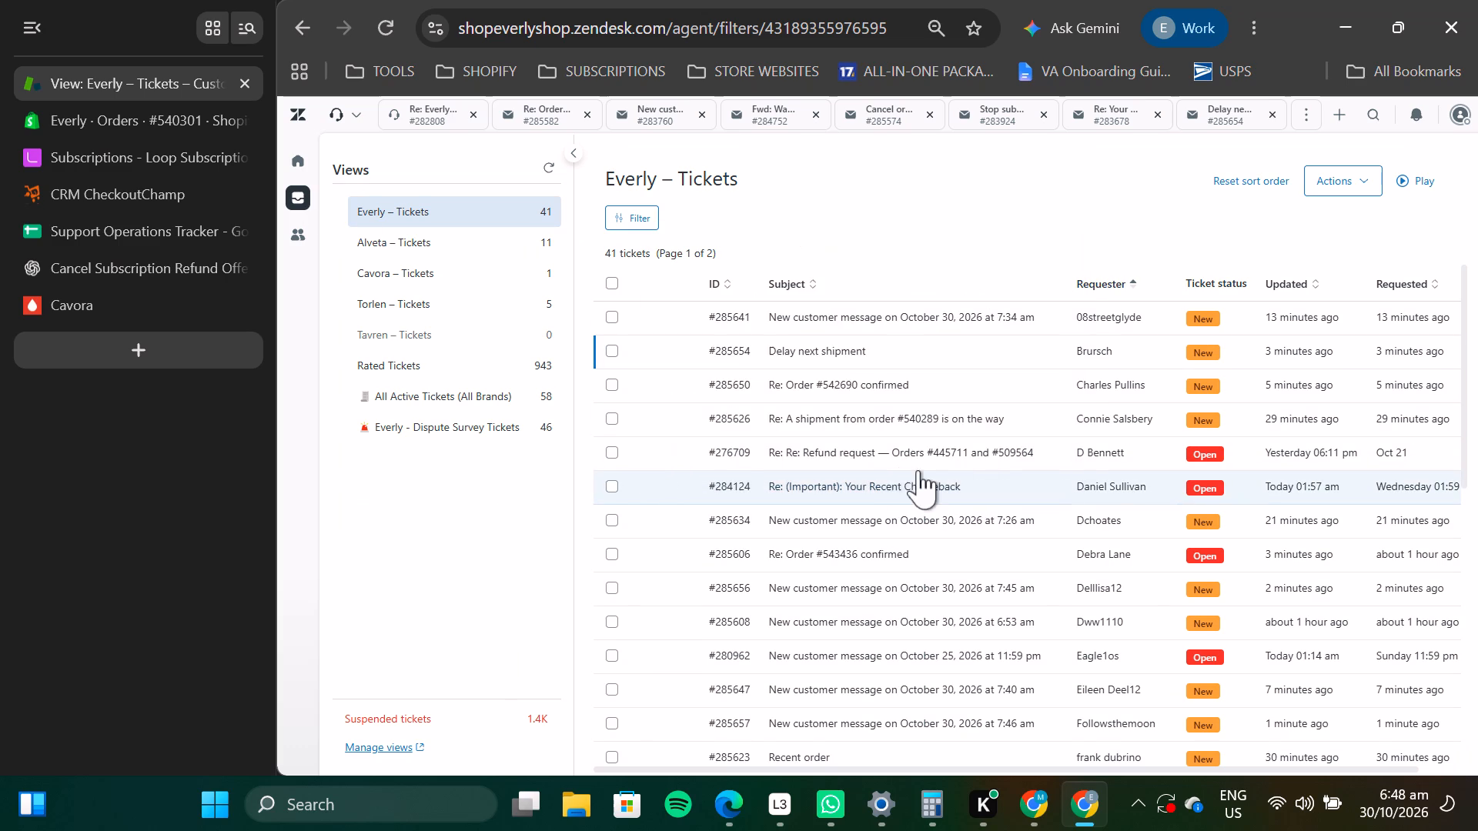
click(841, 384)
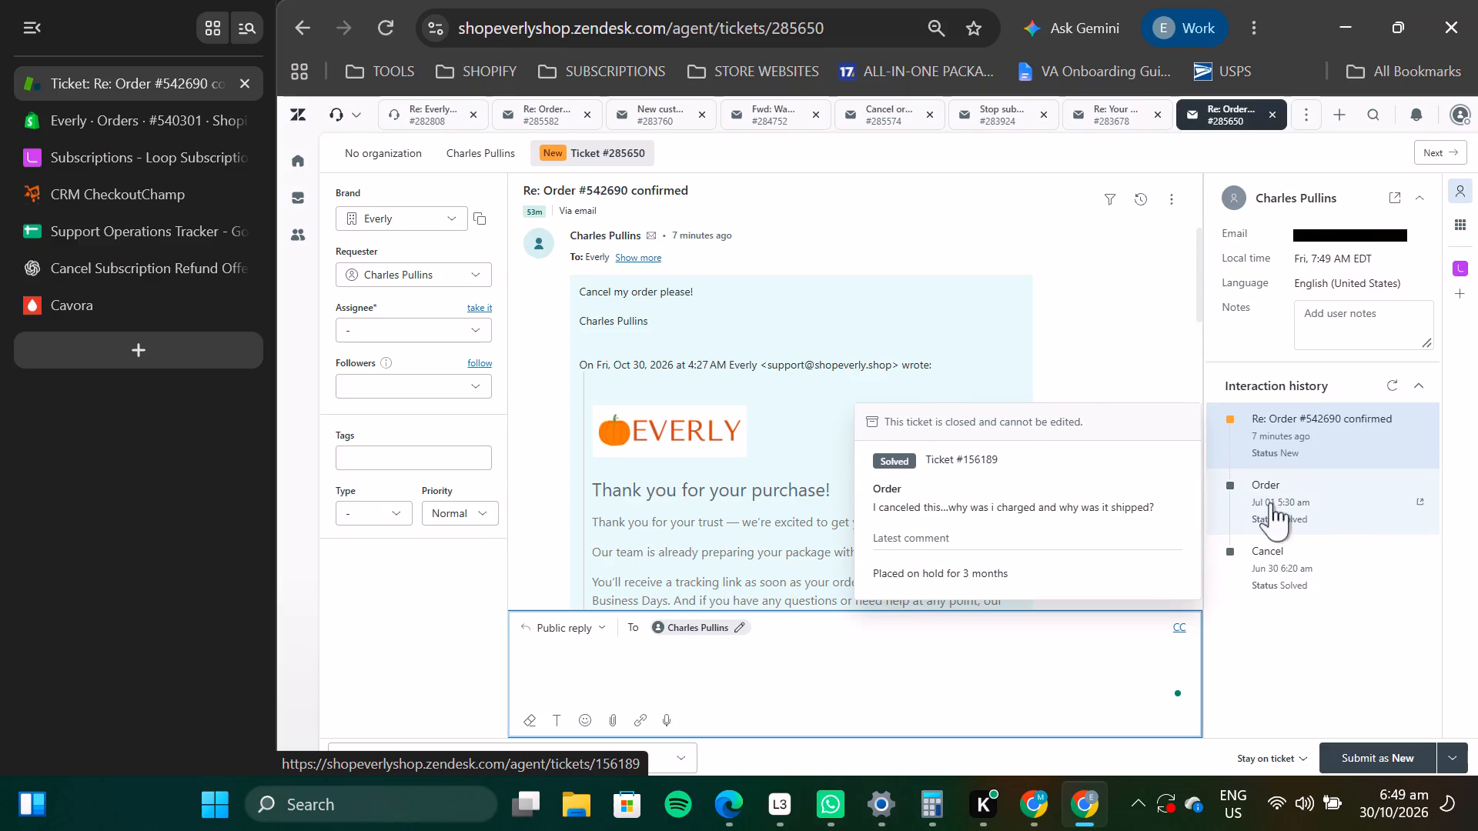
Copy the requester's email address, search for it in the Everly Shopify store and open the customer's matching order.
click(1436, 228)
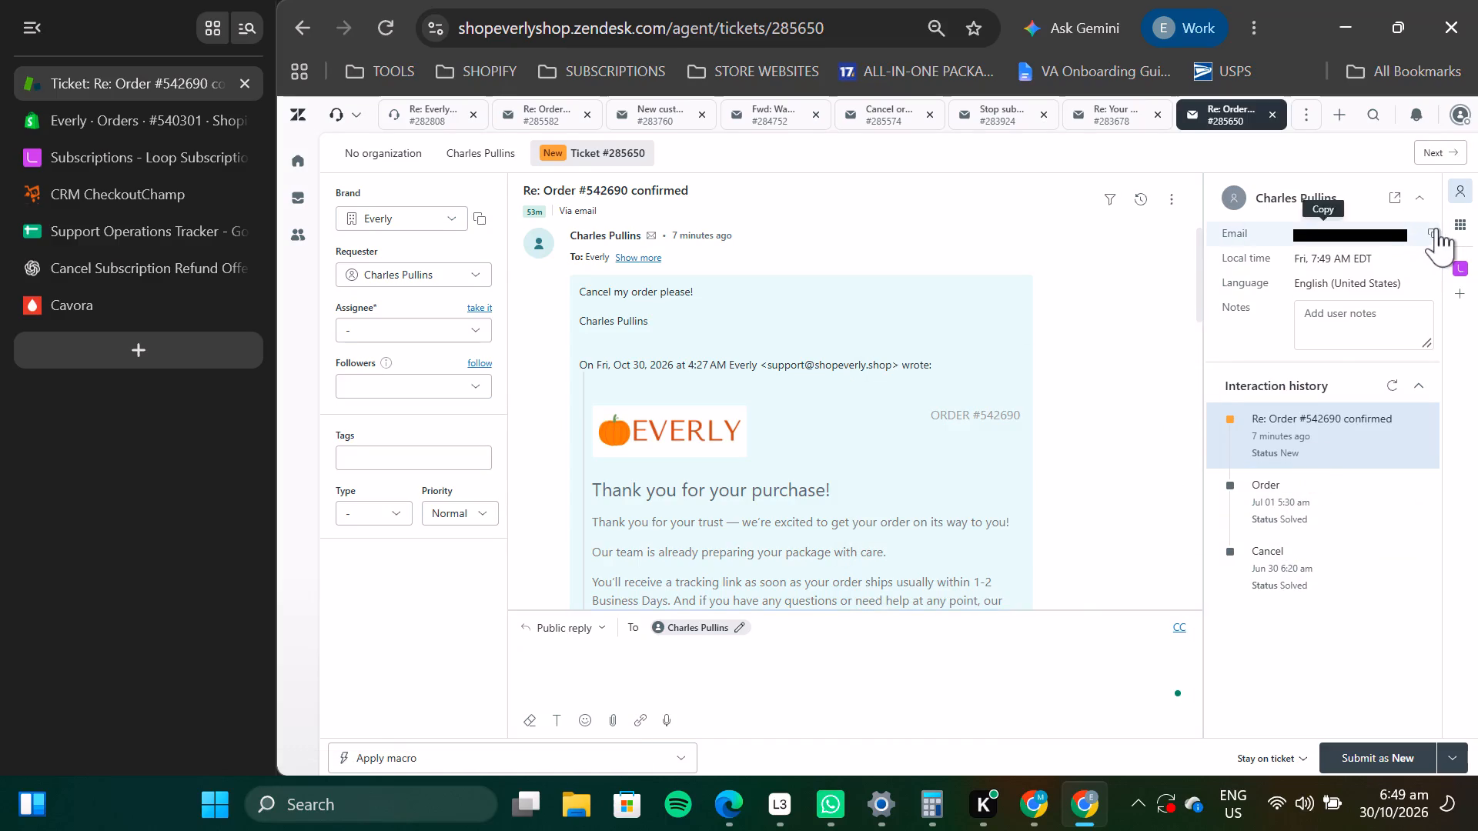
click(122, 122)
click(385, 159)
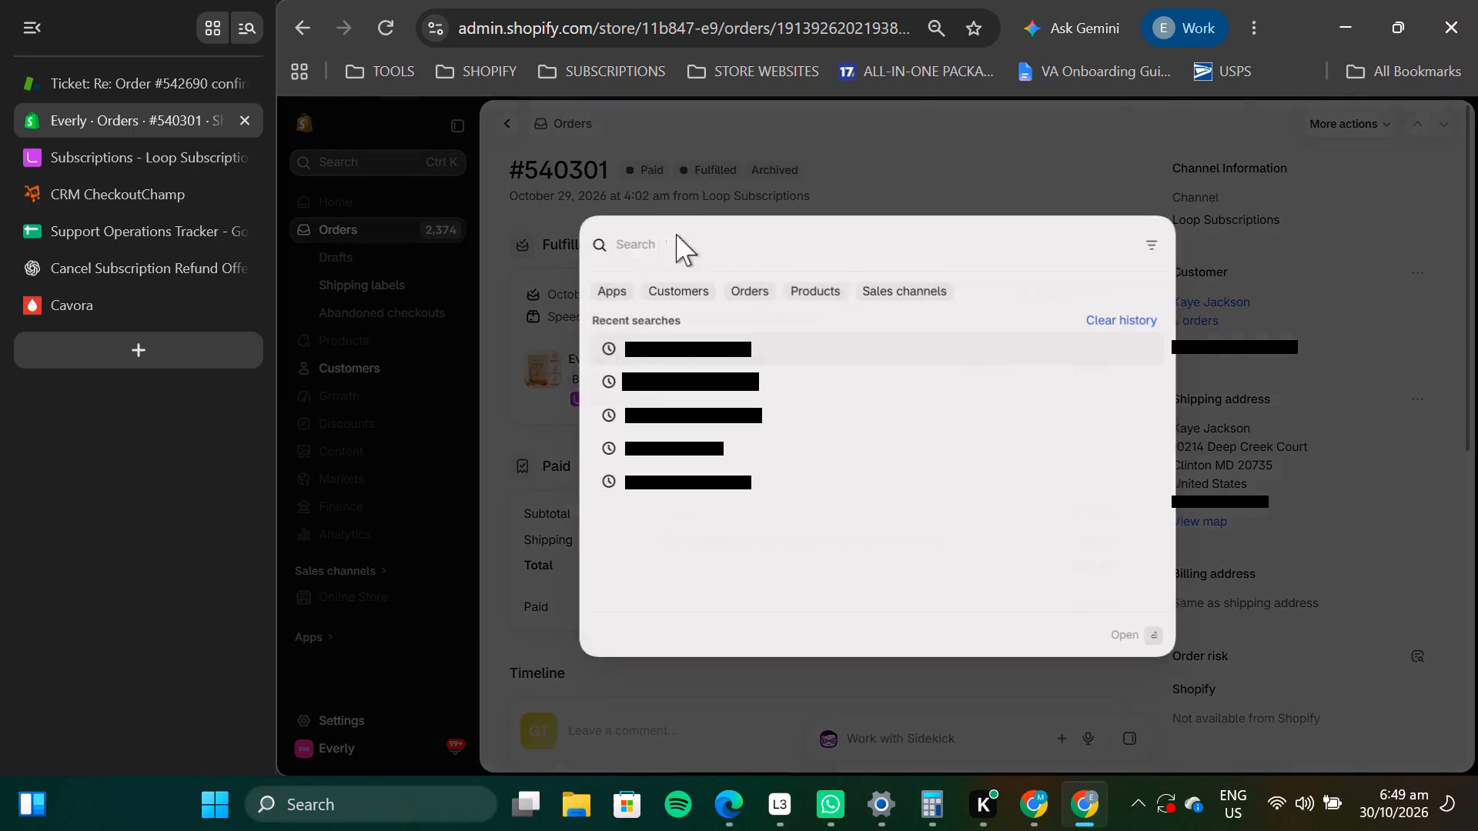
click(664, 241)
right_click(663, 241)
click(733, 515)
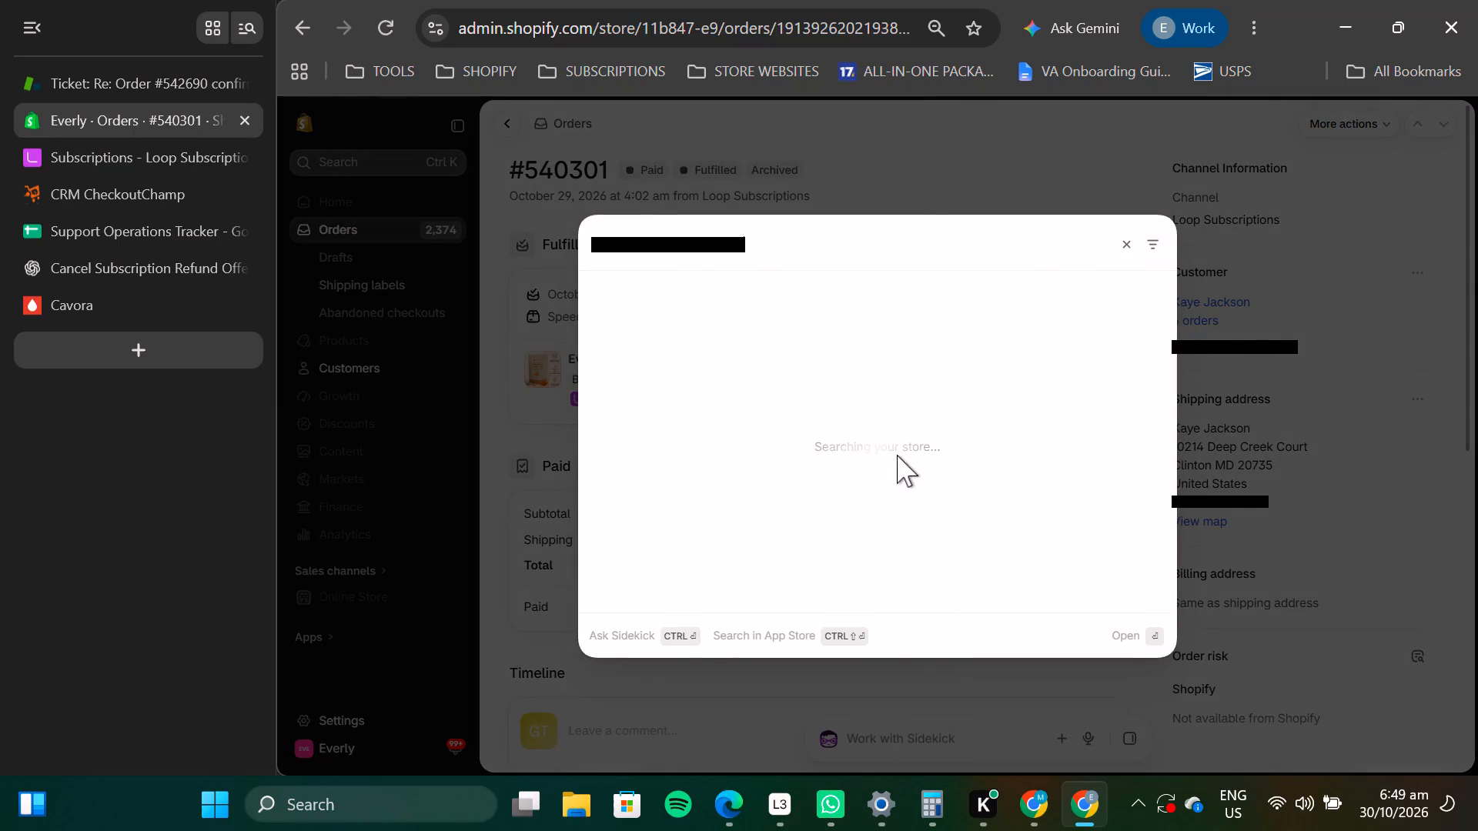
click(741, 389)
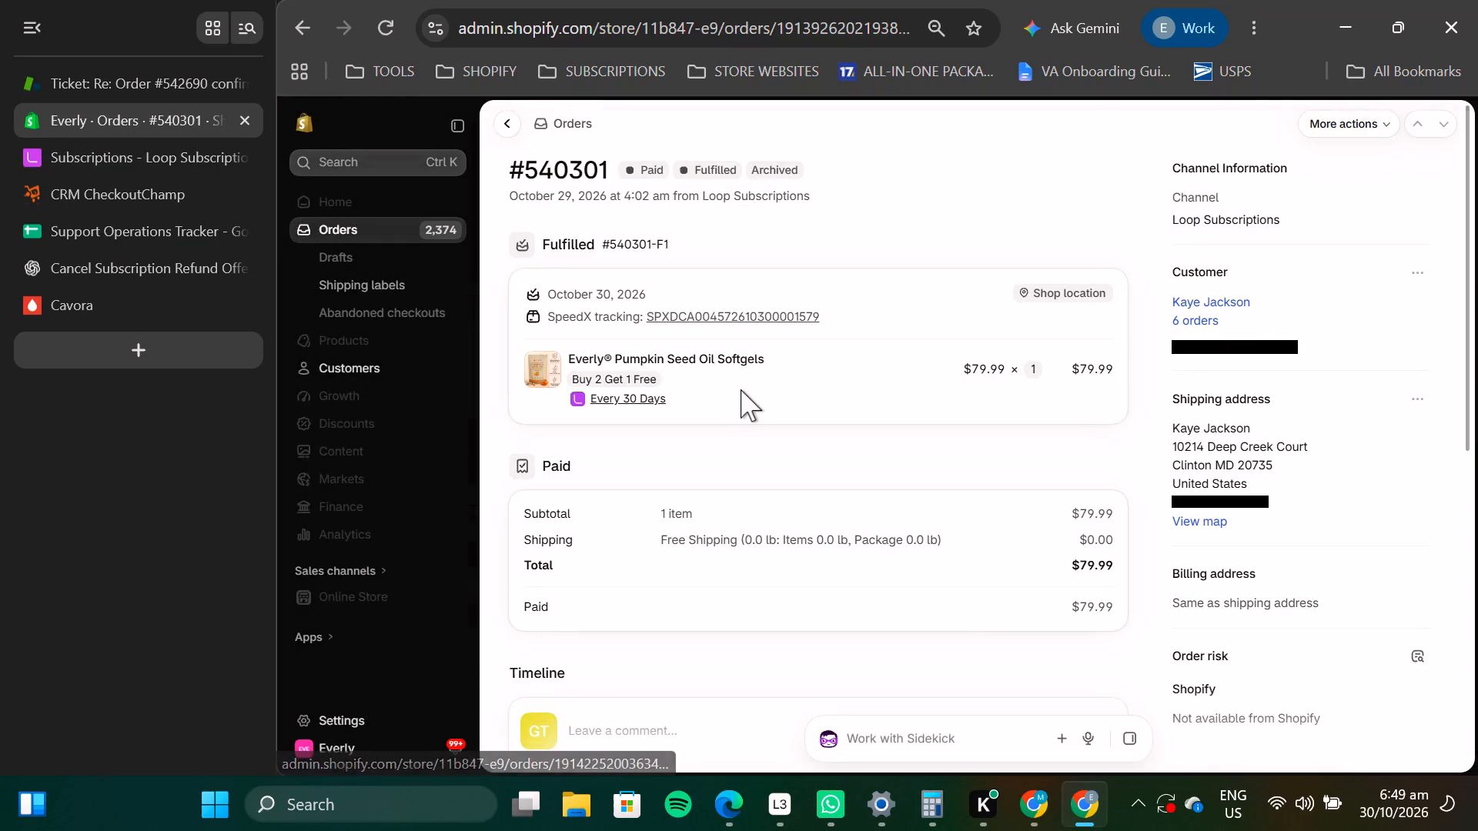